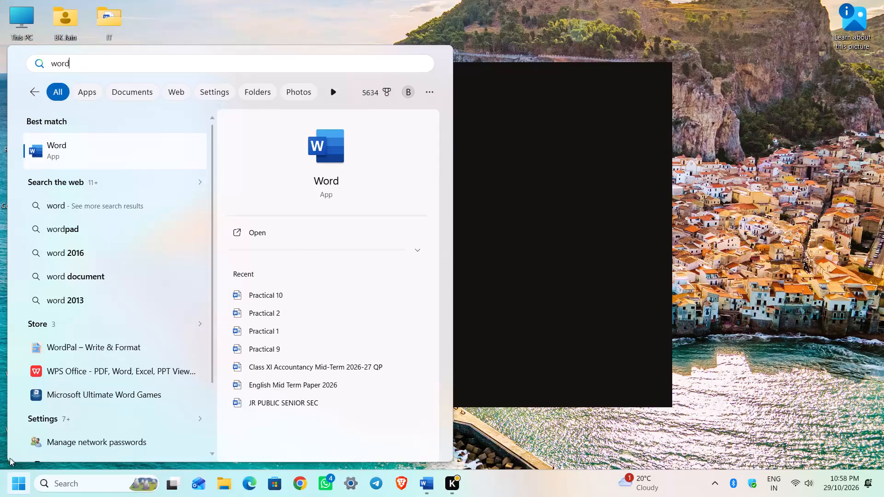
Launch Word, maximize its window and create a blank document.
key(Return)
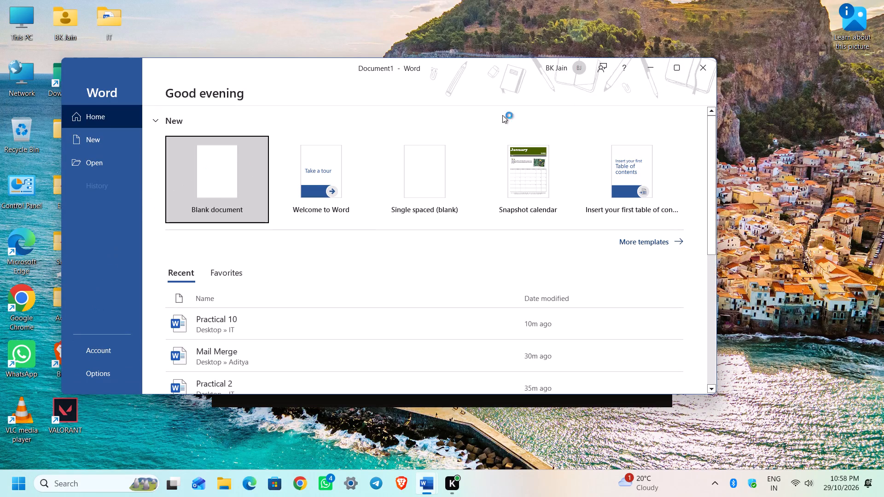
click(676, 62)
click(157, 116)
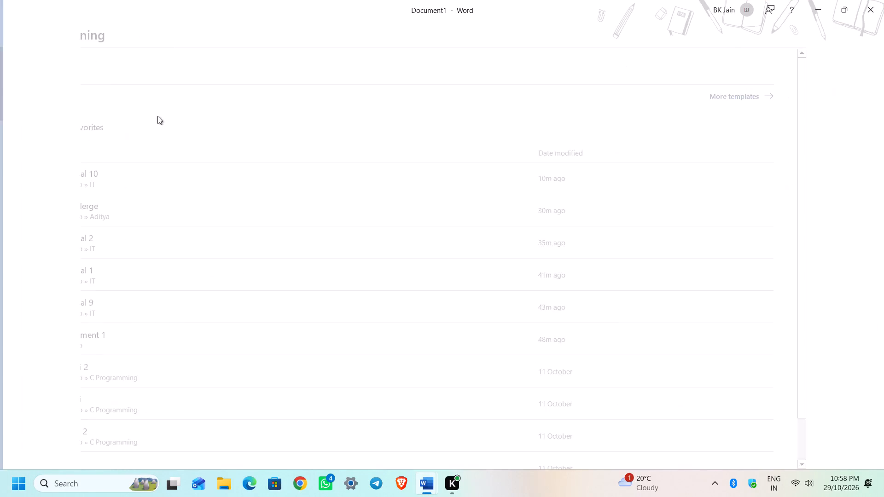
Switch to the Practical 10 document and read its problem statement, Task 1 data table and Task 2 activities.
click(430, 485)
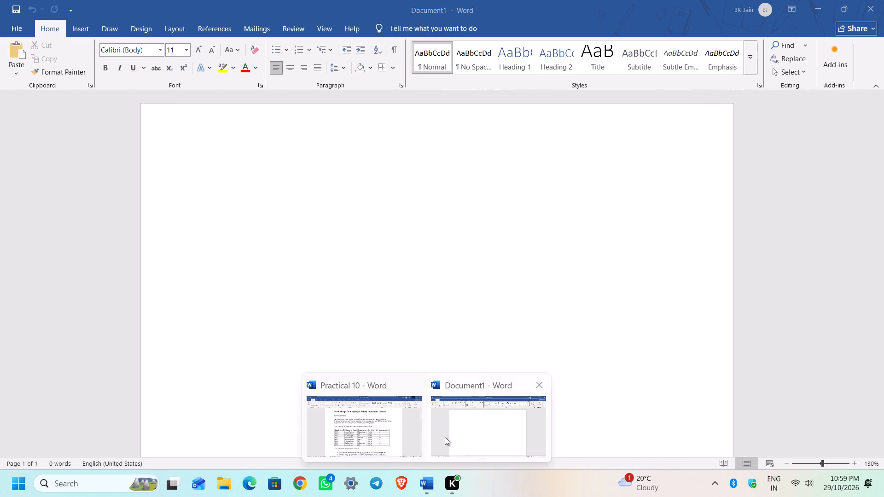
click(384, 430)
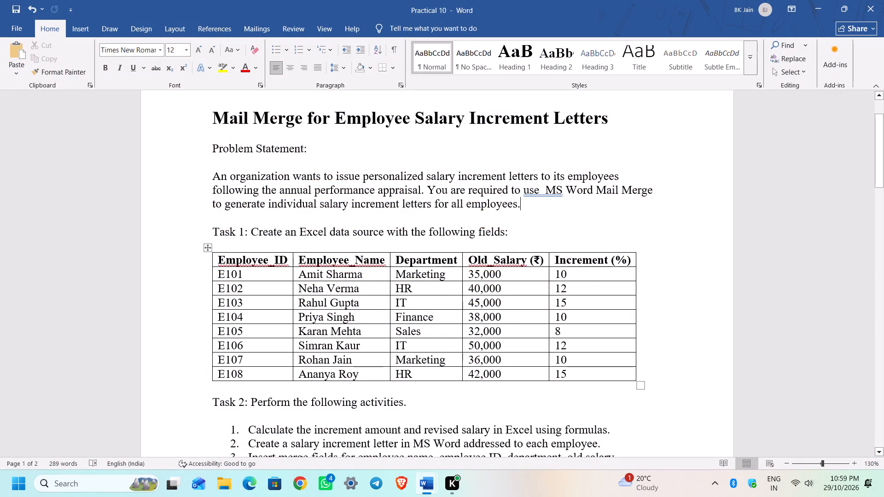
key(alt+Tab)
key(alt+Tab)
scroll(471, 271, up, 2)
scroll(471, 271, down, 2)
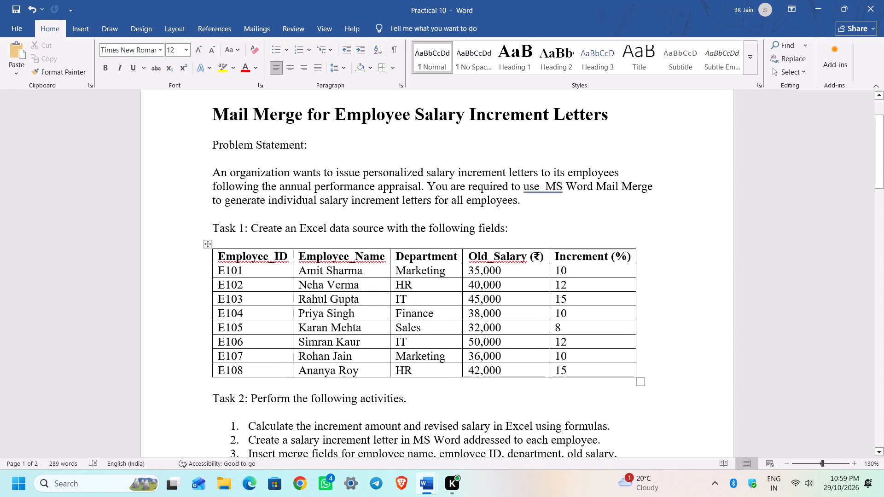
scroll(755, 268, down, 1)
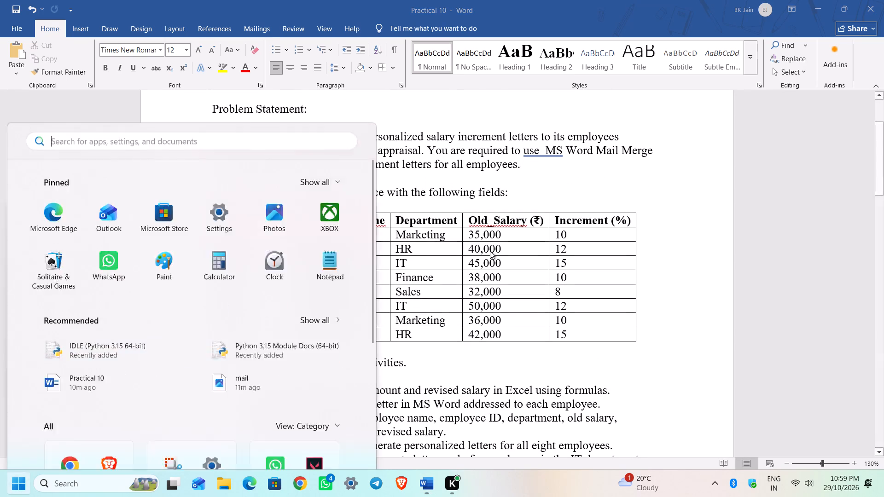
Launch Excel and create a blank workbook.
text(excel)
key(Return)
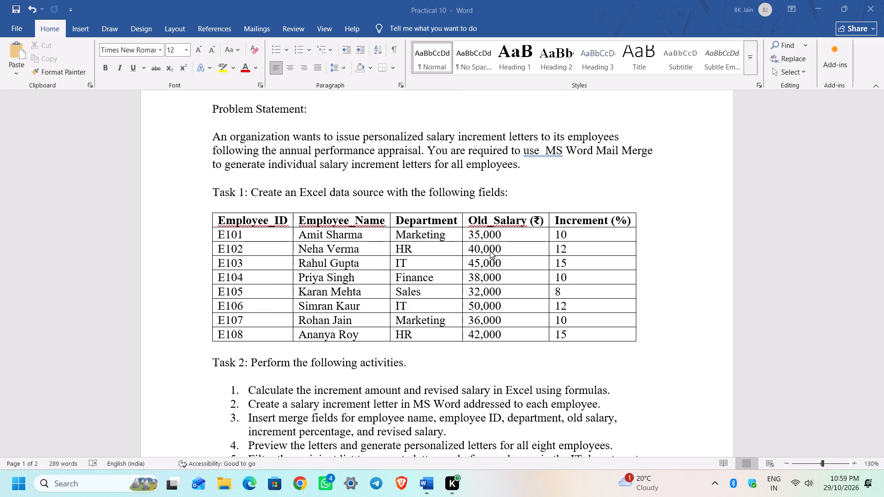
click(163, 129)
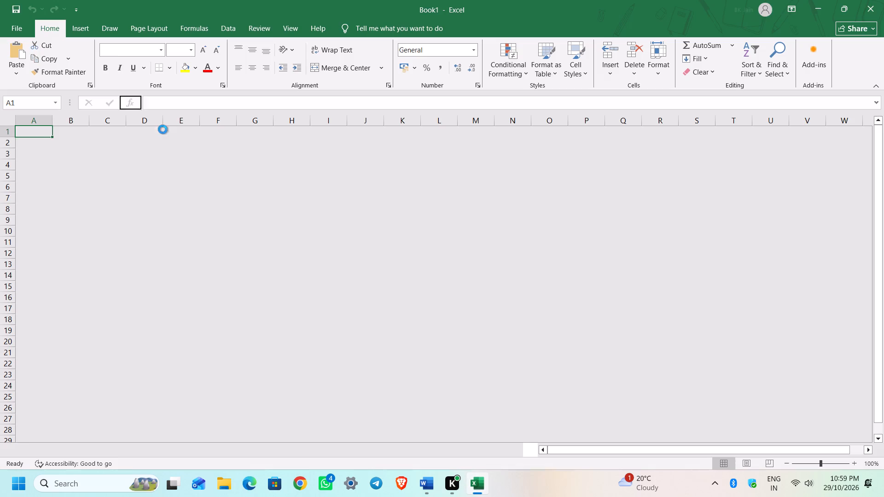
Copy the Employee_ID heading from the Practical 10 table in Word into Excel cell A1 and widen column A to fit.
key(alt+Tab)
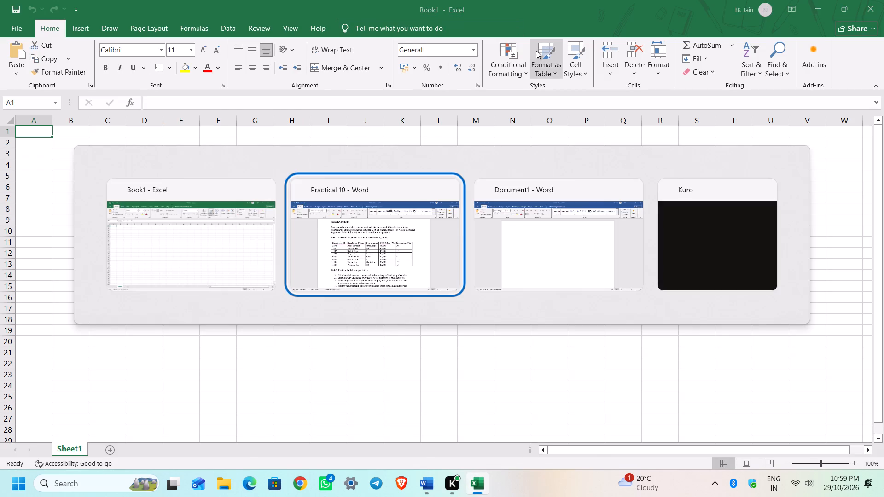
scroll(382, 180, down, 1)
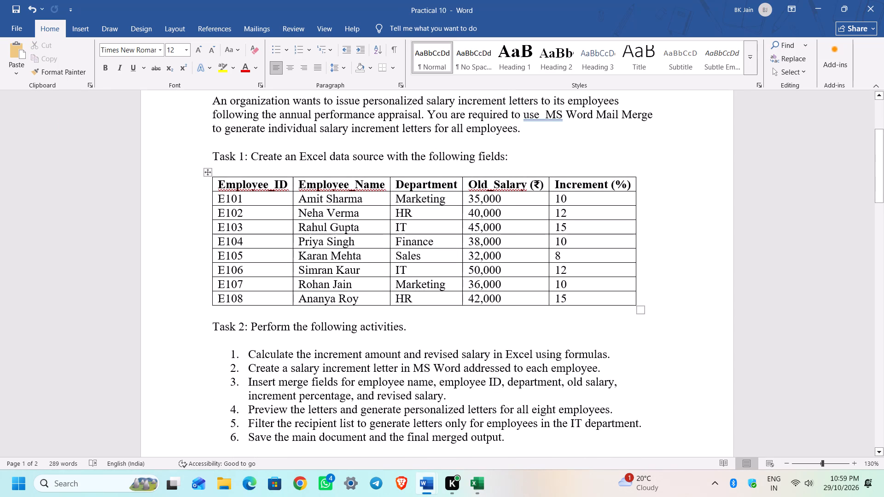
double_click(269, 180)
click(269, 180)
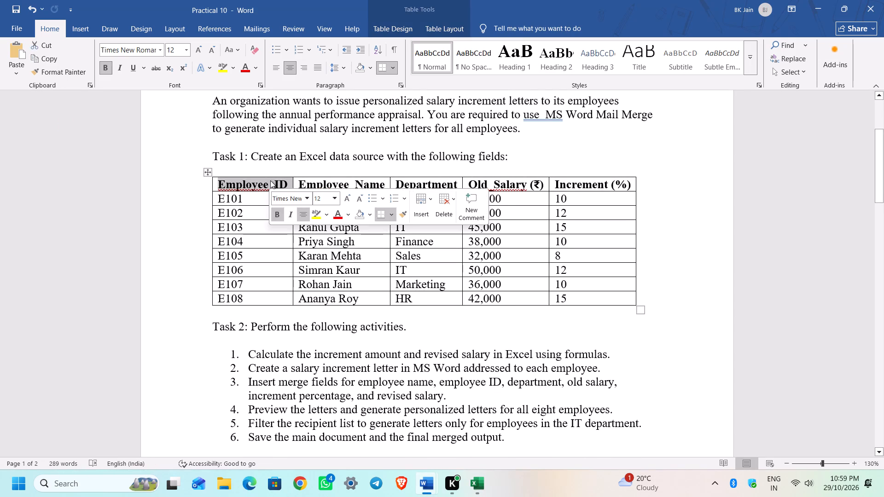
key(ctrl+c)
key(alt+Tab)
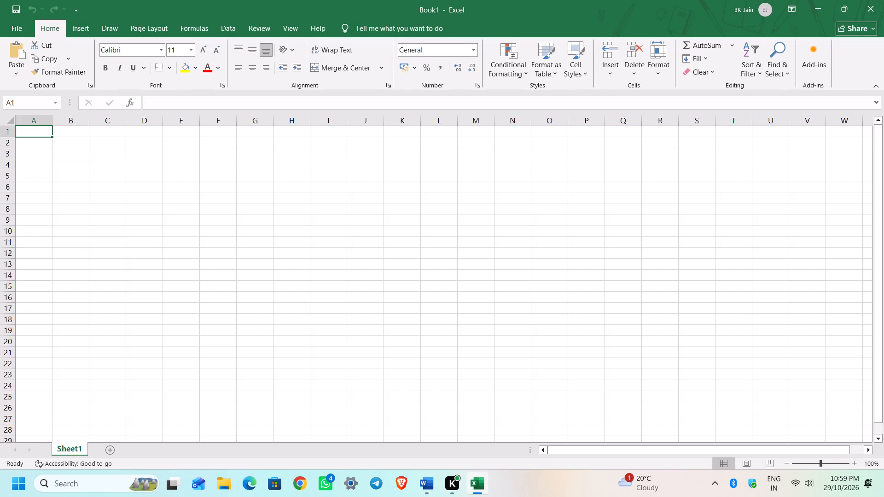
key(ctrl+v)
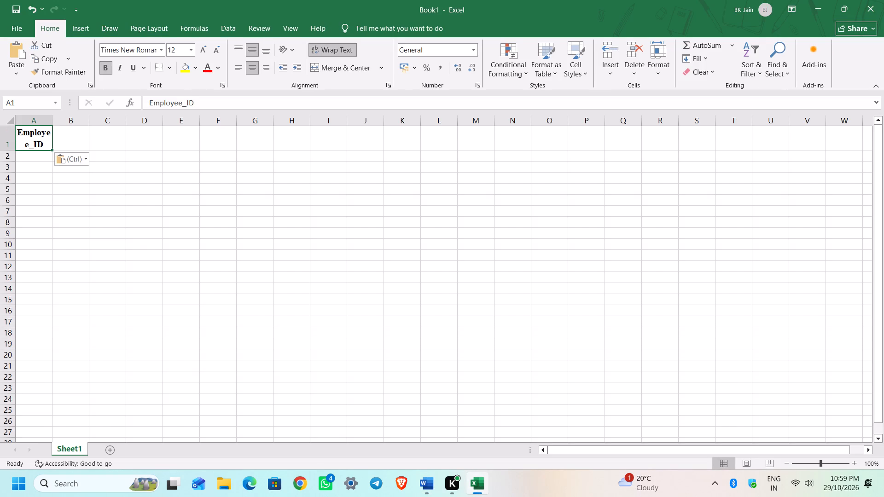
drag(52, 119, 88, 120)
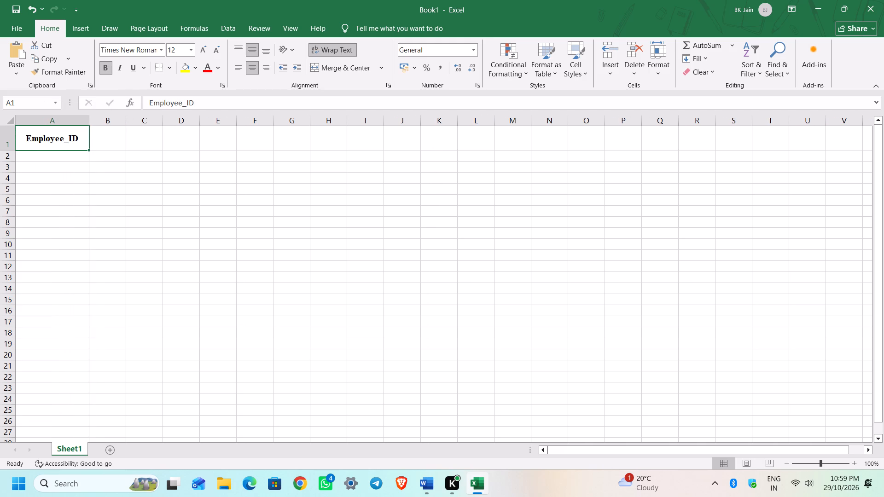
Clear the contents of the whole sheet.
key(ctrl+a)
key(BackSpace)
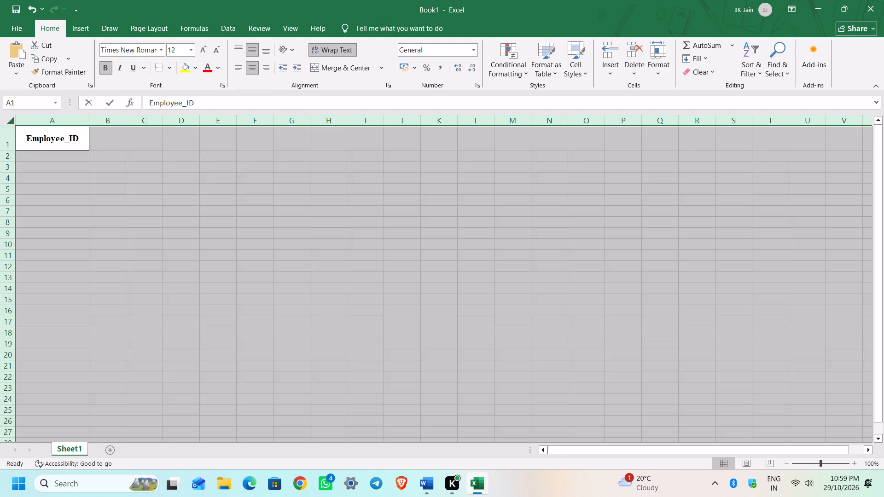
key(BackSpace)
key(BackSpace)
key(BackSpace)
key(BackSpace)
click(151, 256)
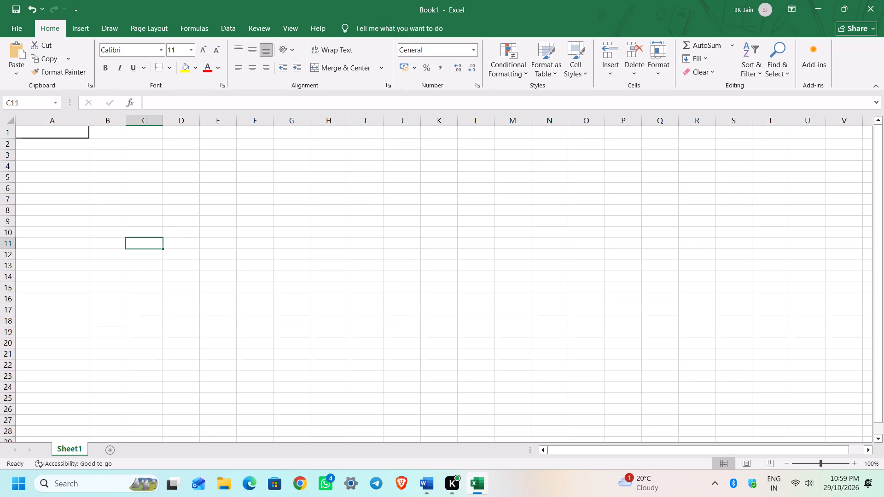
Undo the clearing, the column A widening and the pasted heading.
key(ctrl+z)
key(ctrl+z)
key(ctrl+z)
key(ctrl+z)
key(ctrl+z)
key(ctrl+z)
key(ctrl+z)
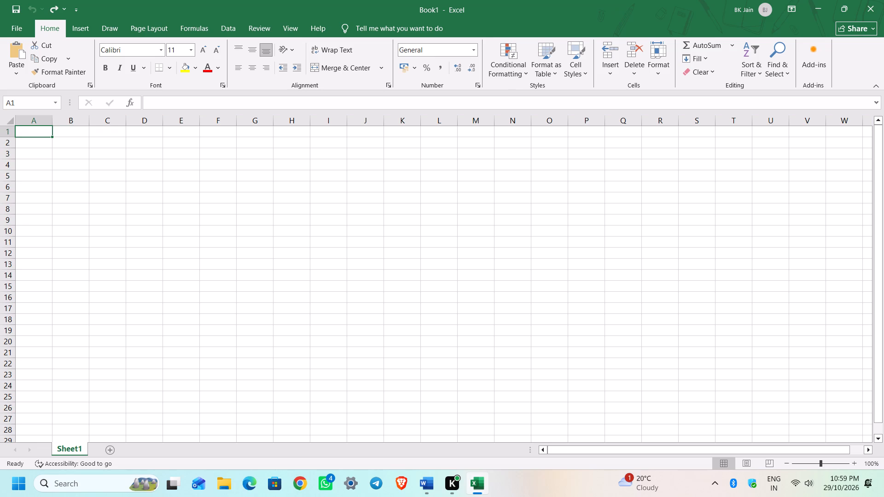
Widen columns A through F to an even width of about 17 each.
drag(54, 118, 90, 118)
drag(125, 119, 146, 119)
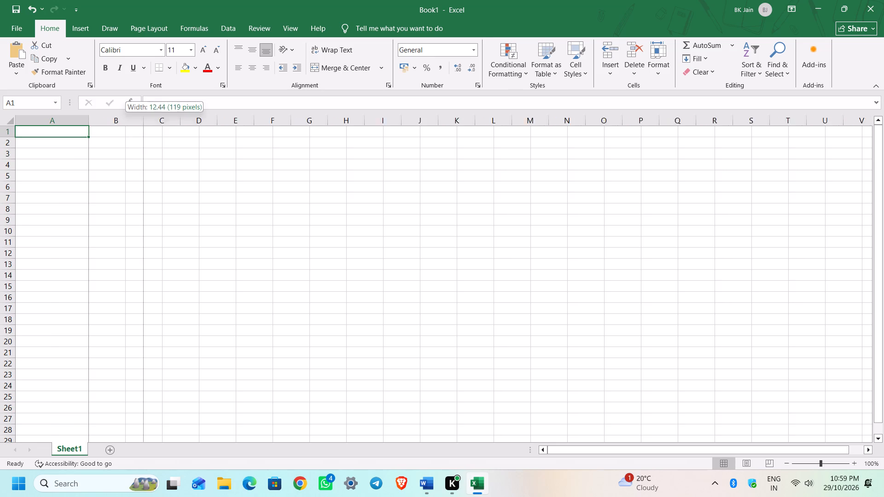
drag(146, 119, 163, 117)
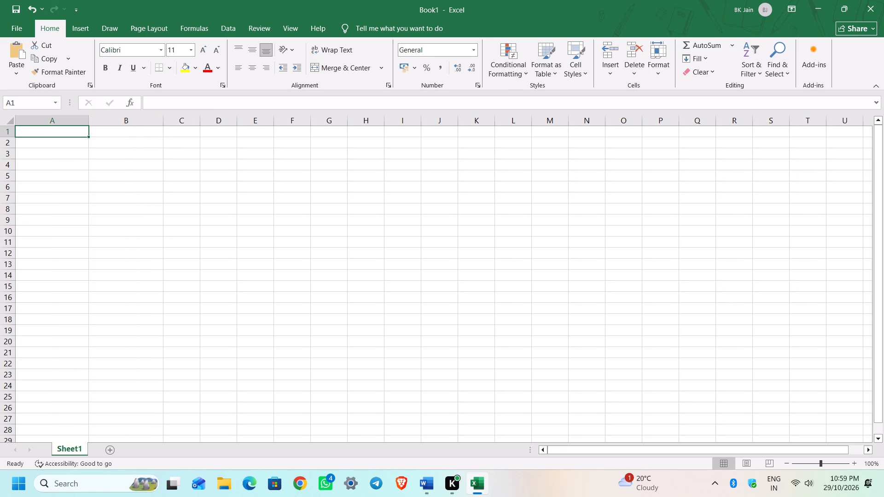
drag(201, 121, 238, 120)
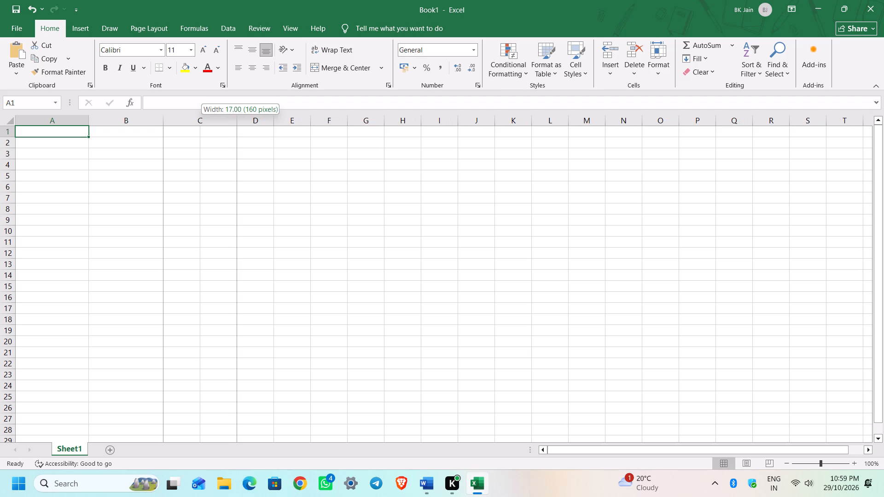
drag(238, 120, 238, 120)
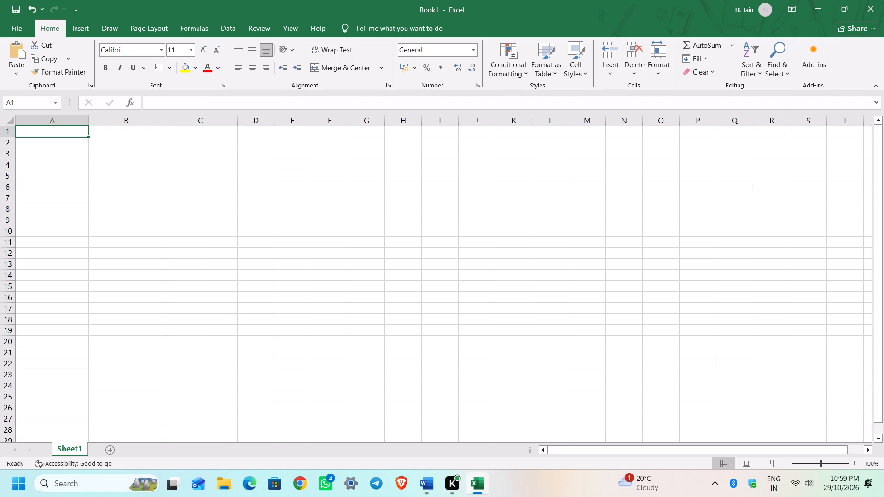
drag(275, 124, 313, 121)
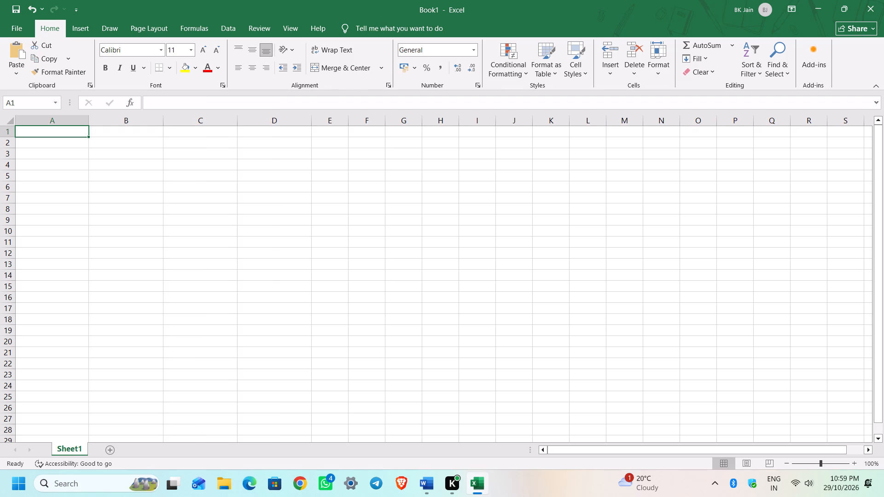
drag(348, 122, 384, 119)
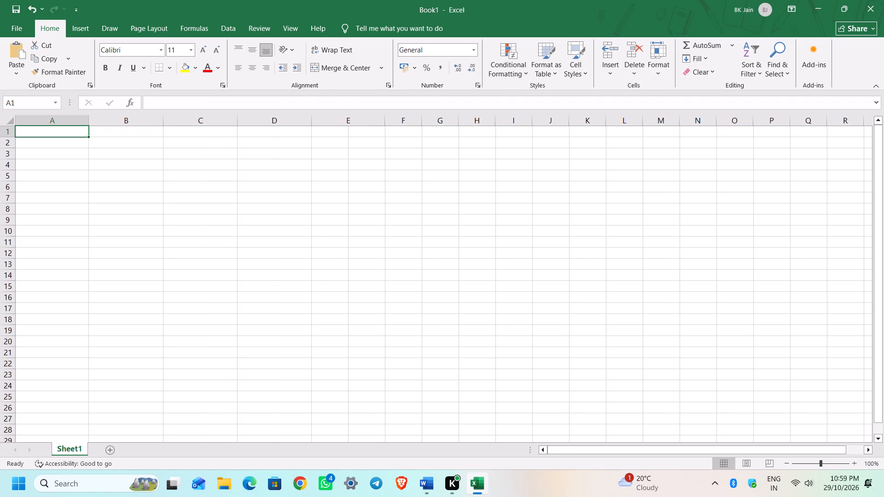
drag(422, 122, 460, 120)
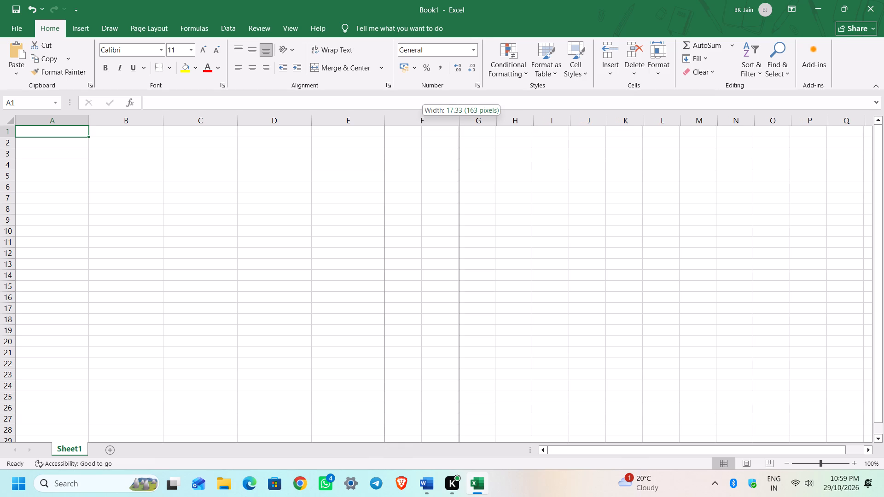
drag(460, 120, 458, 120)
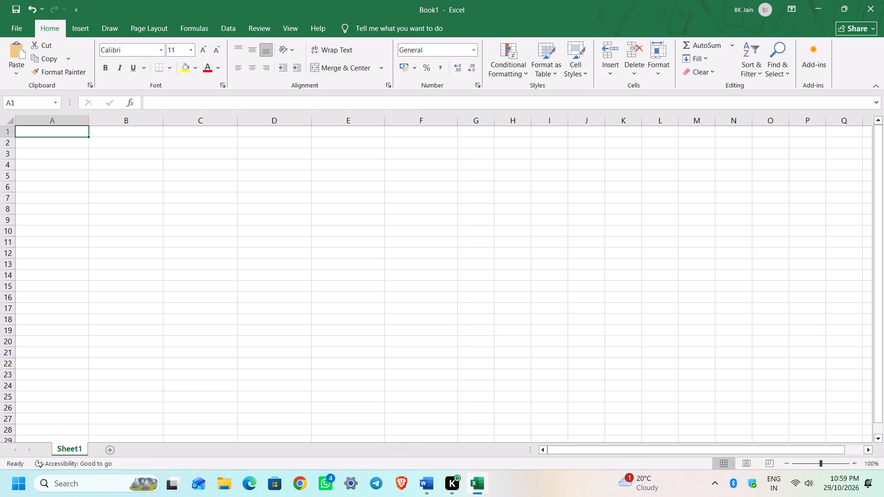
Widen columns G through K to about 17 each, matching the preceding columns.
drag(494, 120, 530, 117)
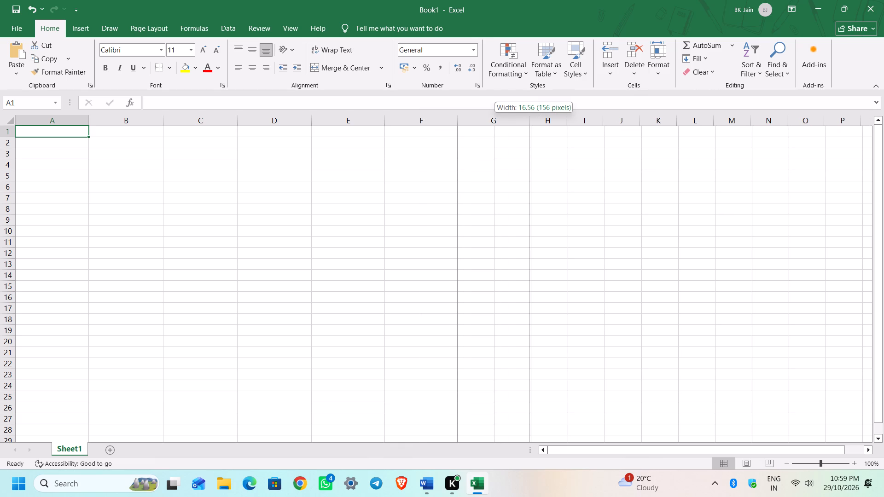
drag(530, 117, 531, 117)
drag(568, 121, 595, 121)
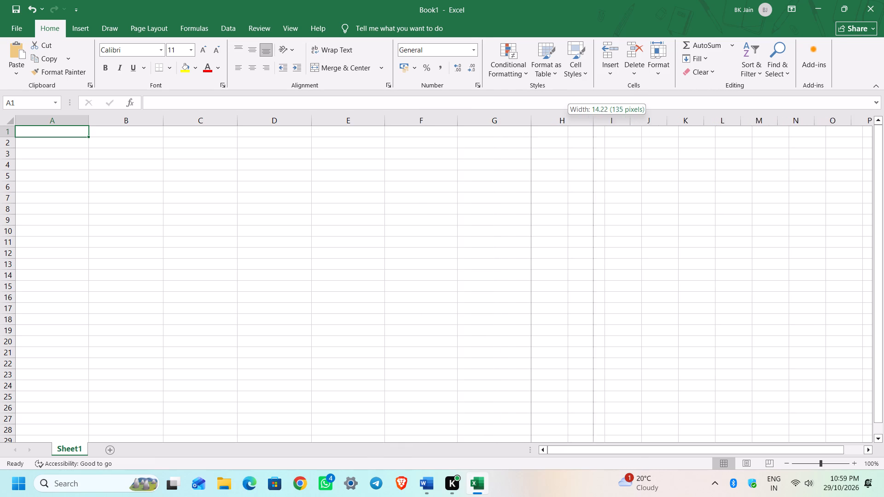
drag(595, 121, 606, 121)
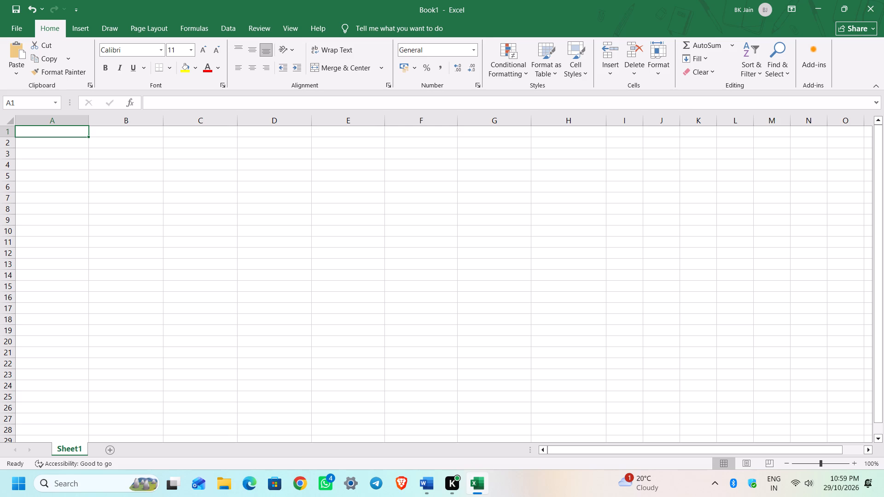
drag(643, 119, 680, 119)
drag(719, 121, 748, 121)
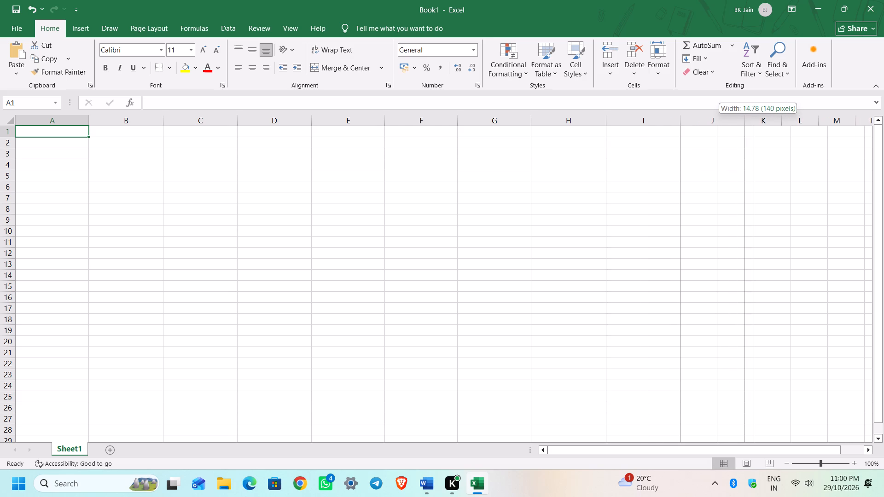
drag(748, 121, 755, 118)
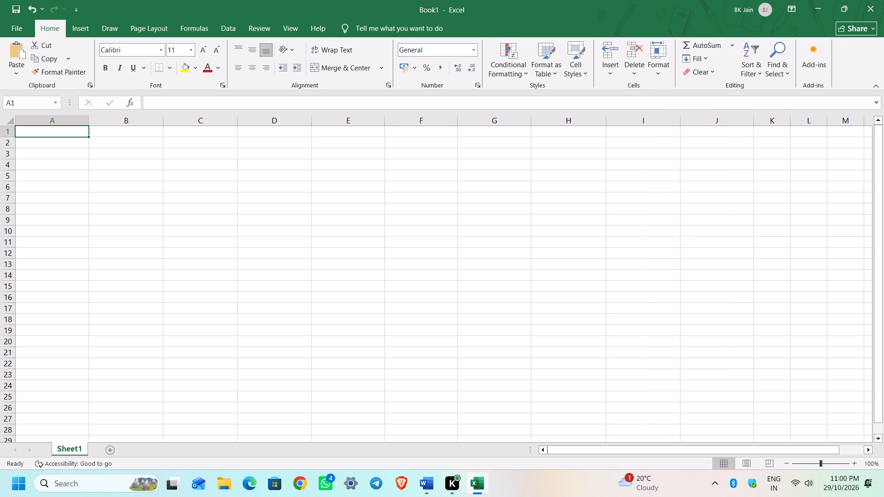
drag(791, 121, 828, 117)
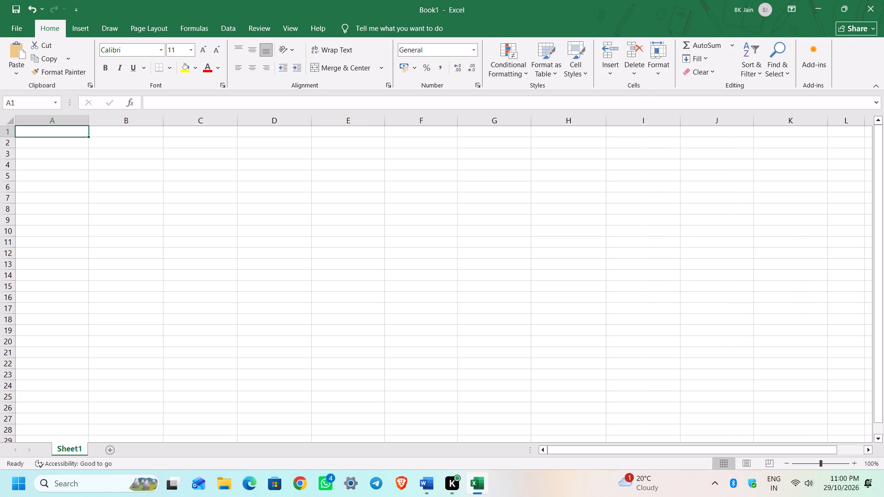
Check the field names in the Practical 10 Word document, and enter the heading Employee_ID in cell A1 of the Excel sheet.
key(alt+Tab)
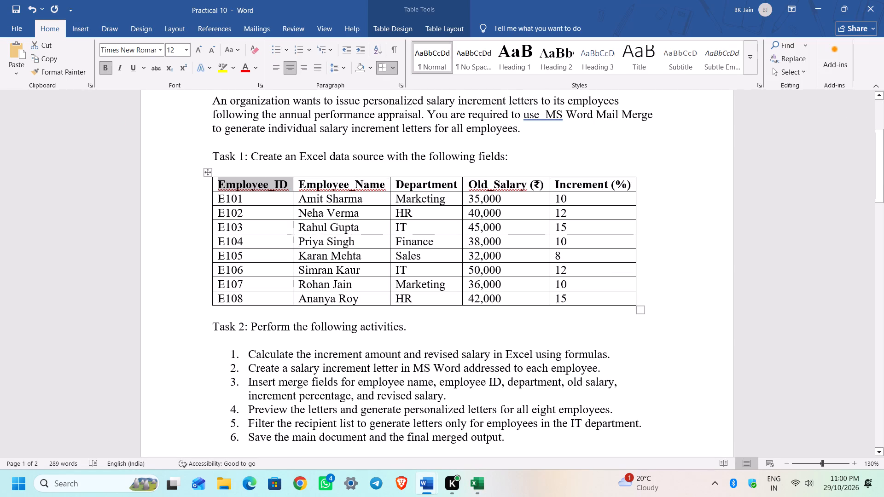
click(690, 281)
key(alt+Tab)
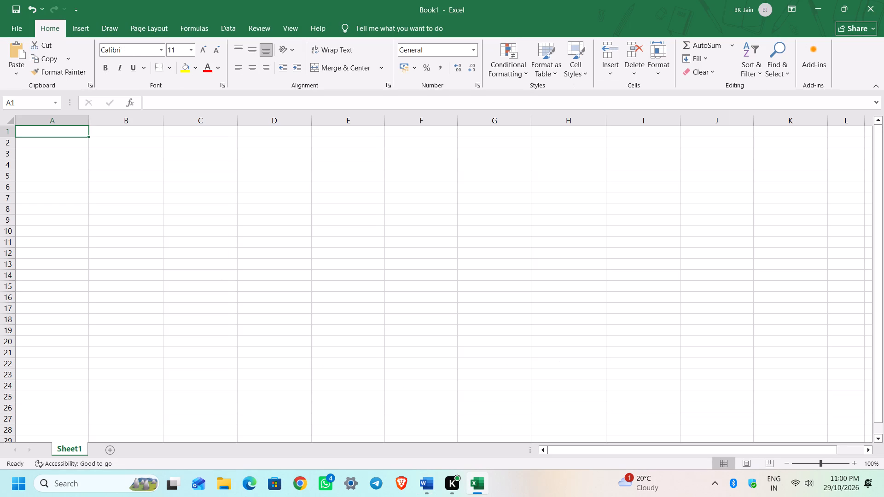
text(Employee)
text(_ID)
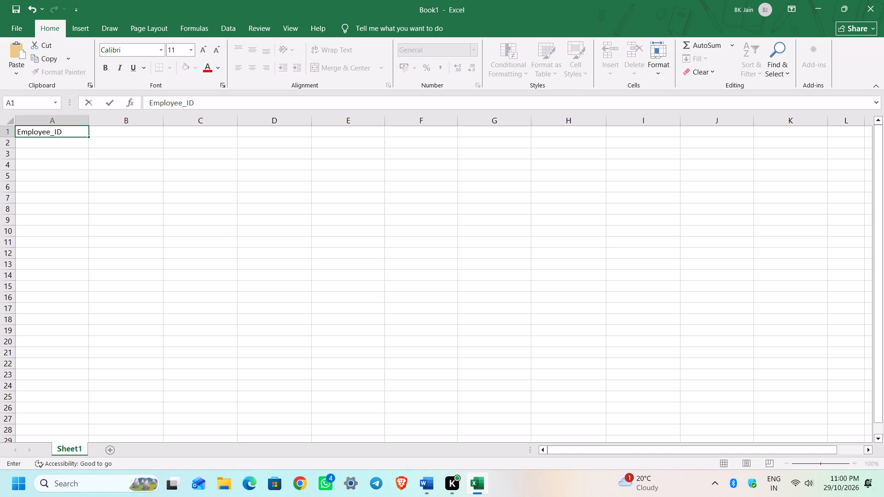
Arrange the workbook side by side with the Practical 10 Word document.
key(super+Left)
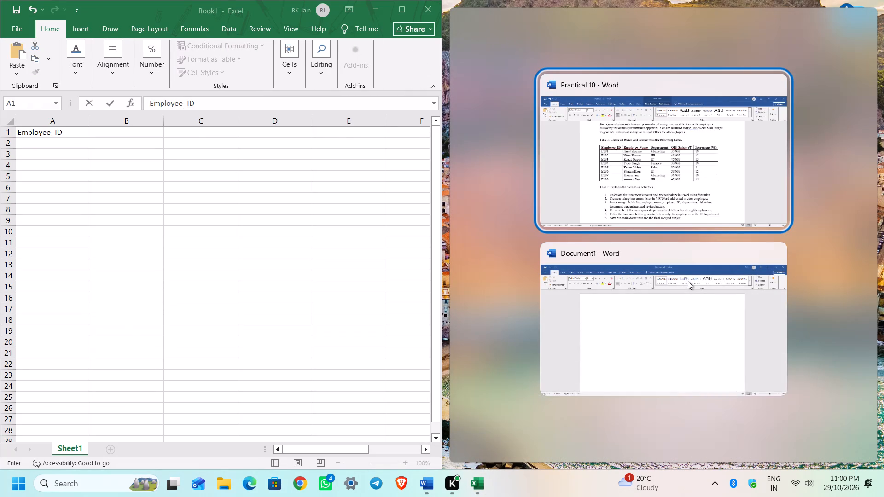
click(715, 173)
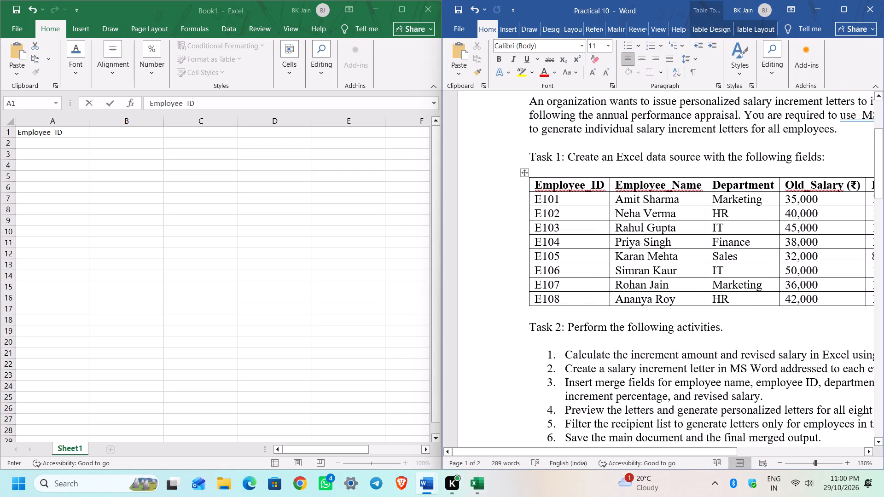
Enter the headings Employee_Name in B1 and Department in C1 of the workbook.
click(113, 130)
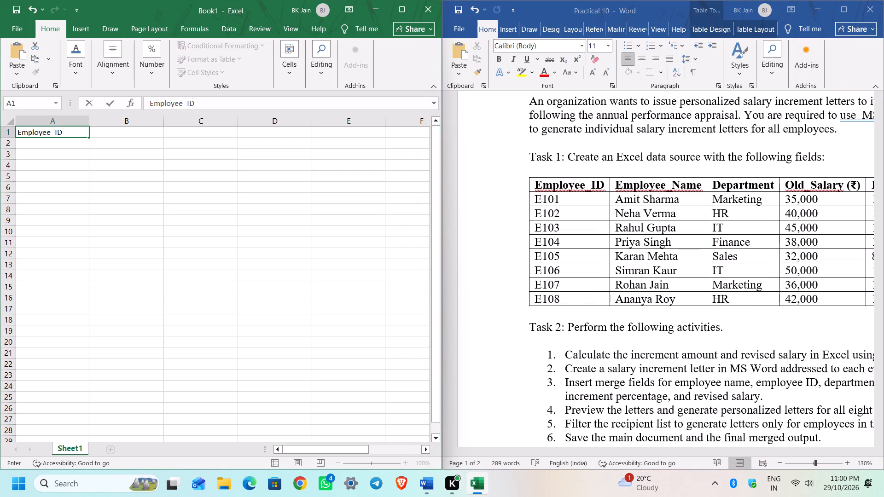
click(126, 134)
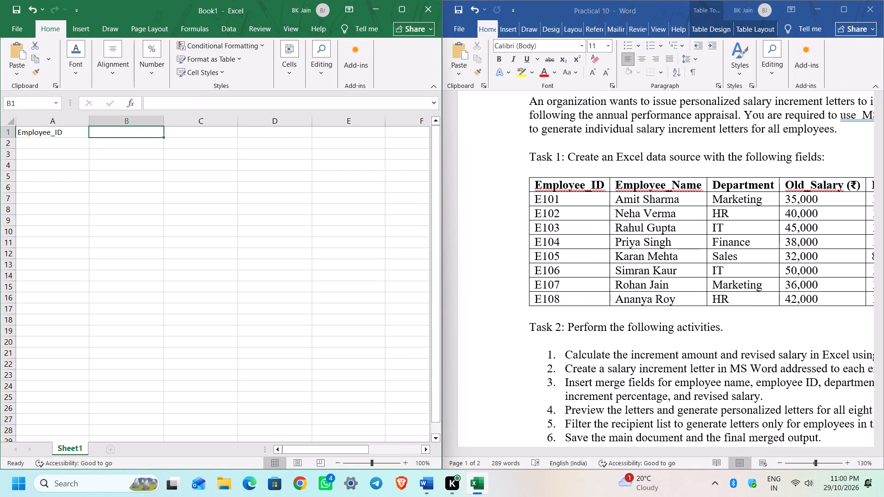
text(Employ)
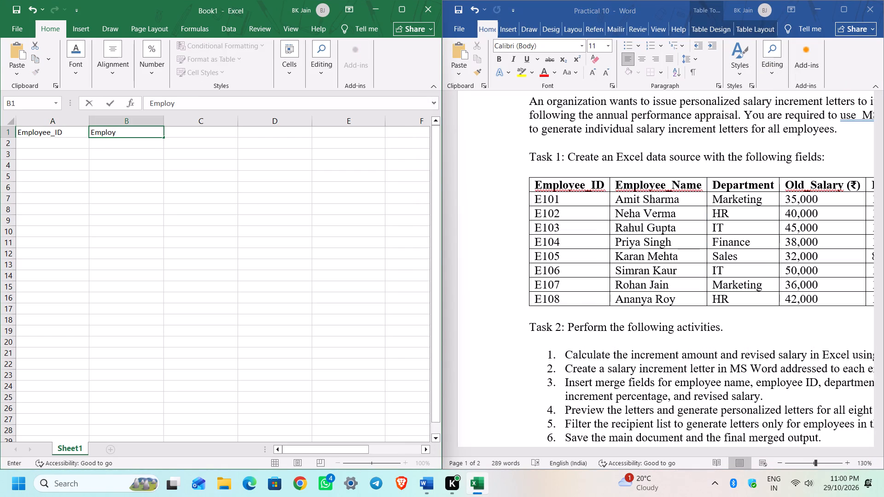
text(ee)
text(_Name)
key(Right)
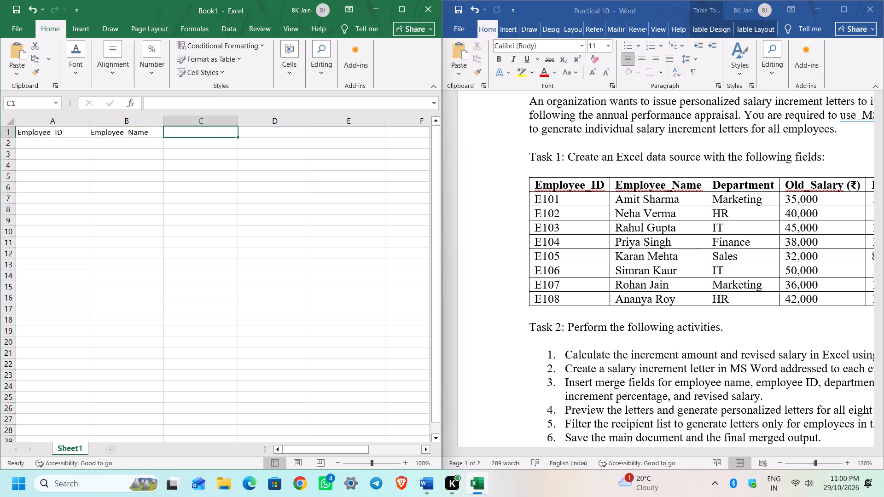
text(Department)
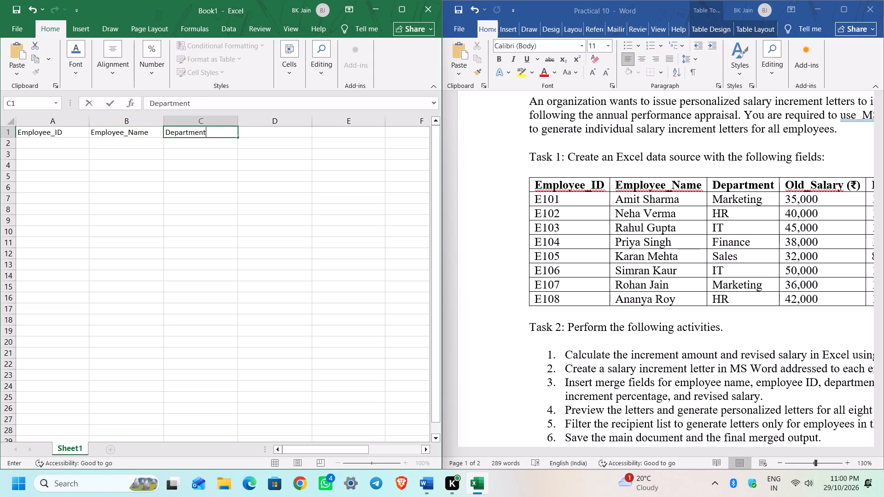
key(Right)
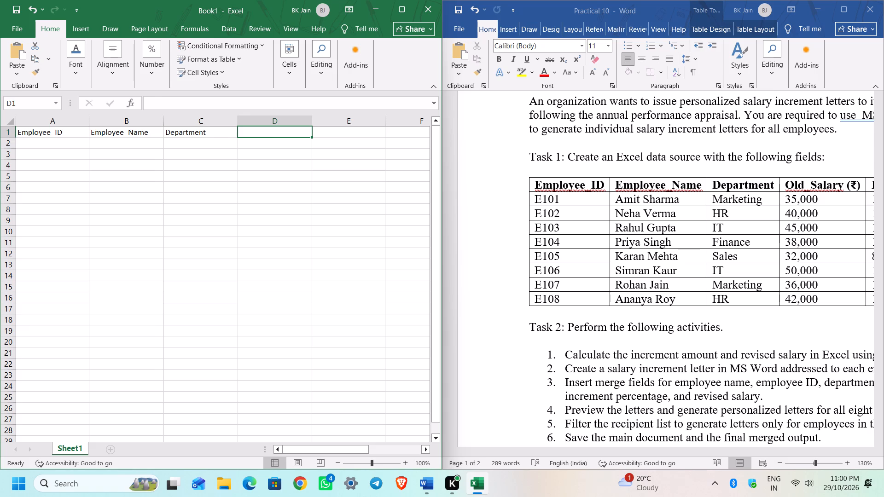
Enter the heading Old_Salary in D1, leaving out the currency brackets used in the document's table.
text(Old)
text(_Salary)
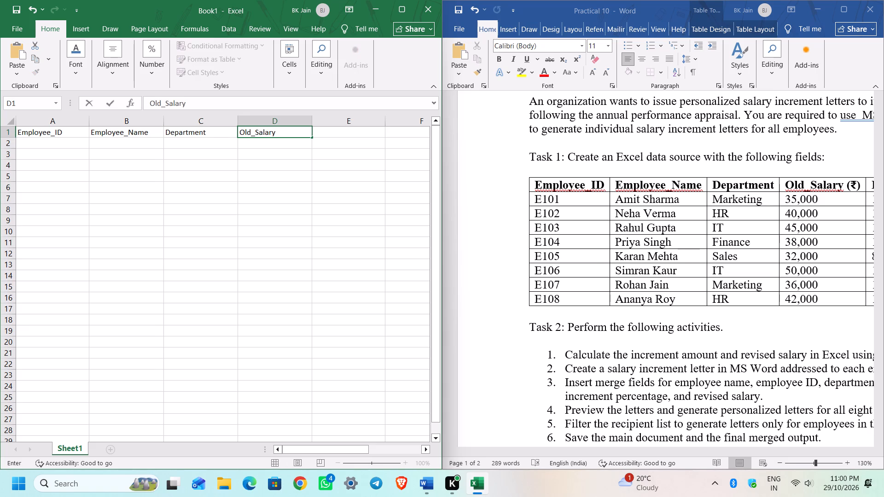
key(space)
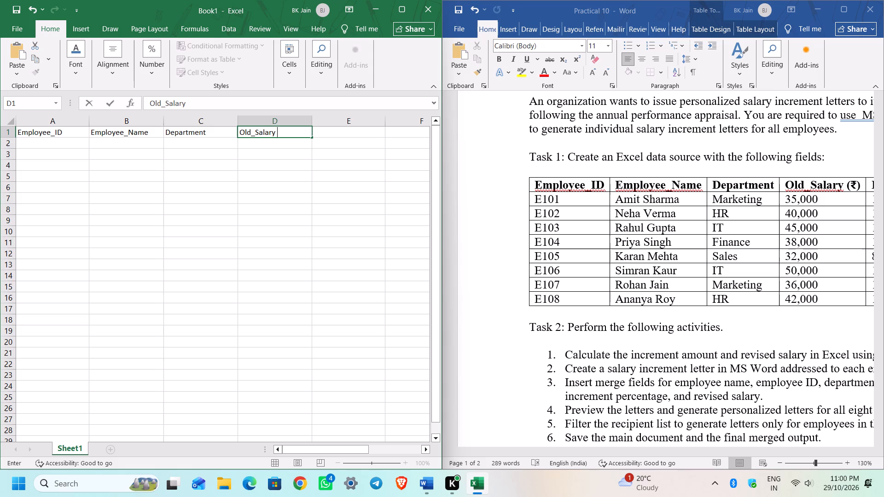
text(())
key(Left)
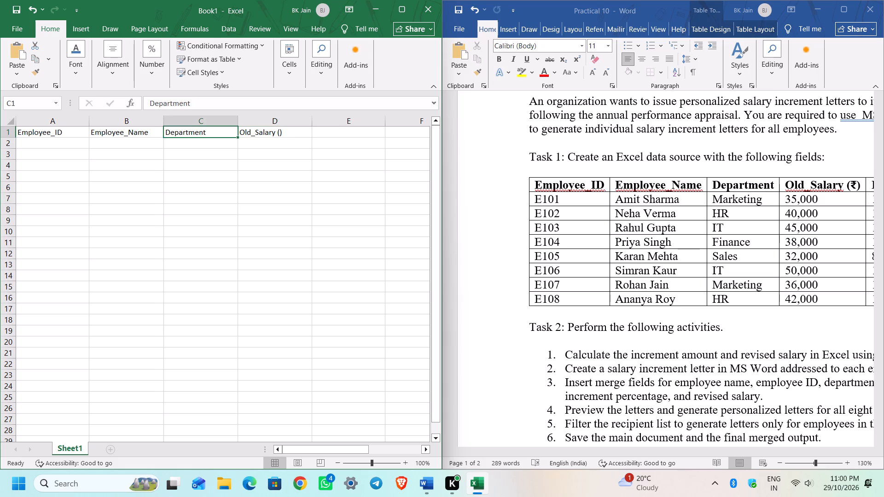
key(Right)
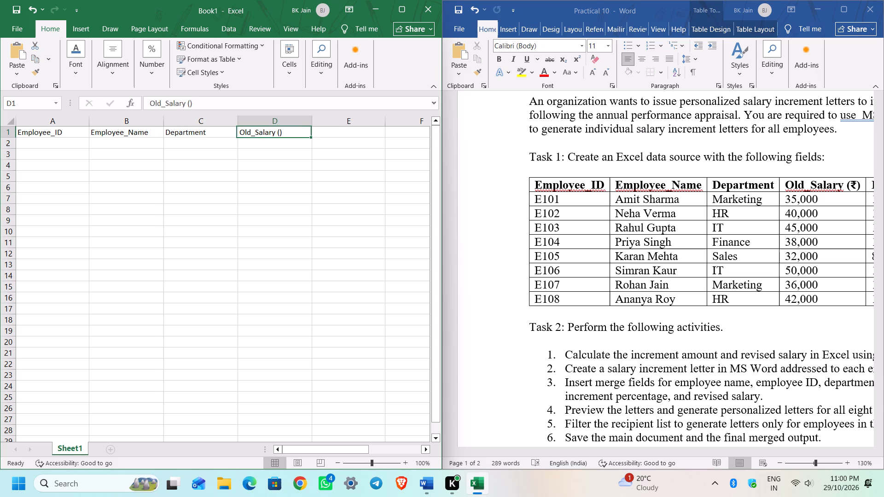
key(Right)
key(Left)
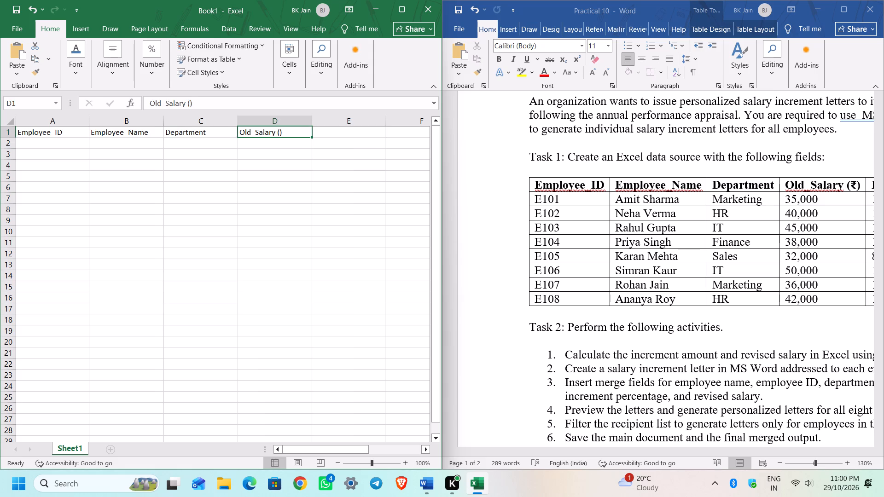
click(332, 104)
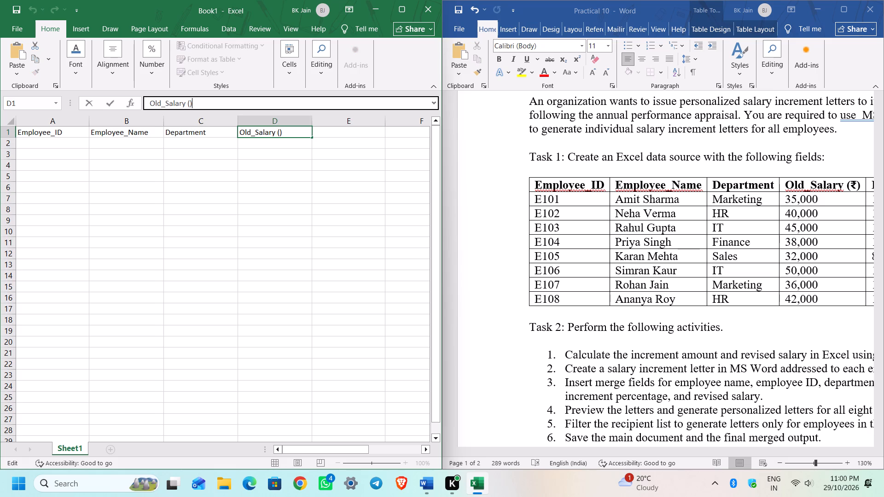
key(BackSpace)
key(BackSpace)
key(BackSpace)
click(349, 135)
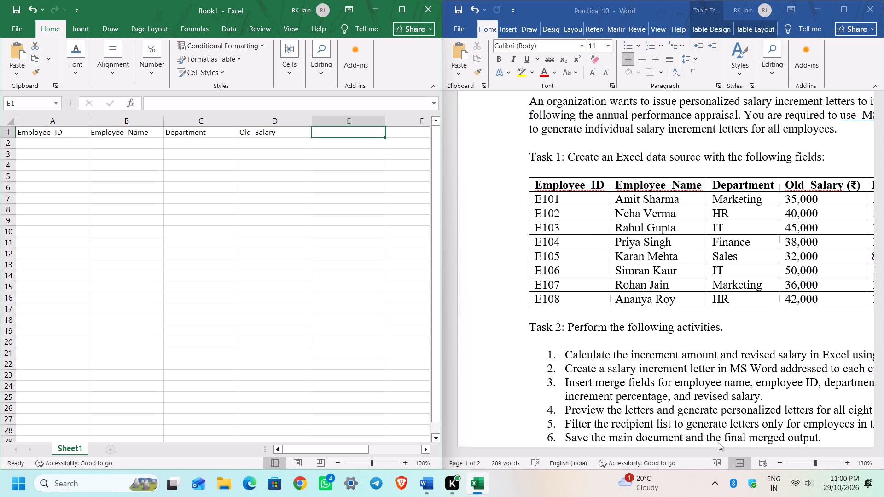
Bring the last column of the Word table into view and enter the heading Increment in E1 of the workbook.
drag(641, 449, 665, 450)
drag(670, 451, 718, 449)
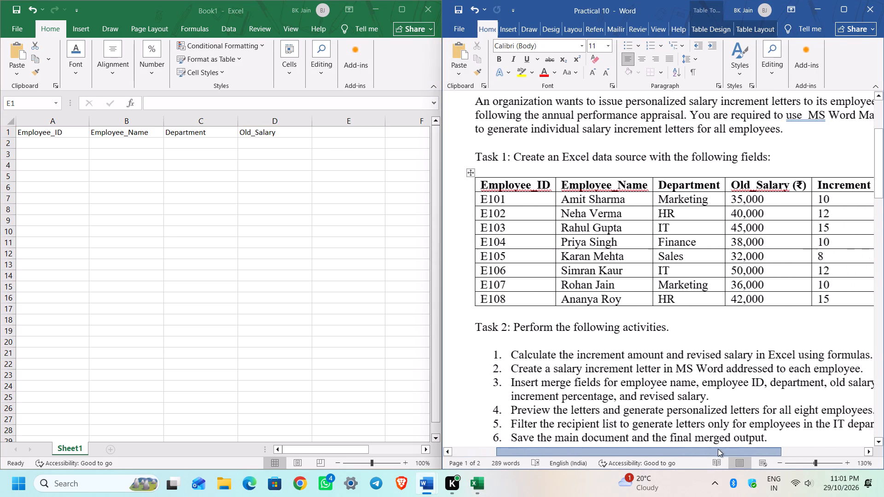
drag(718, 449, 749, 436)
click(337, 133)
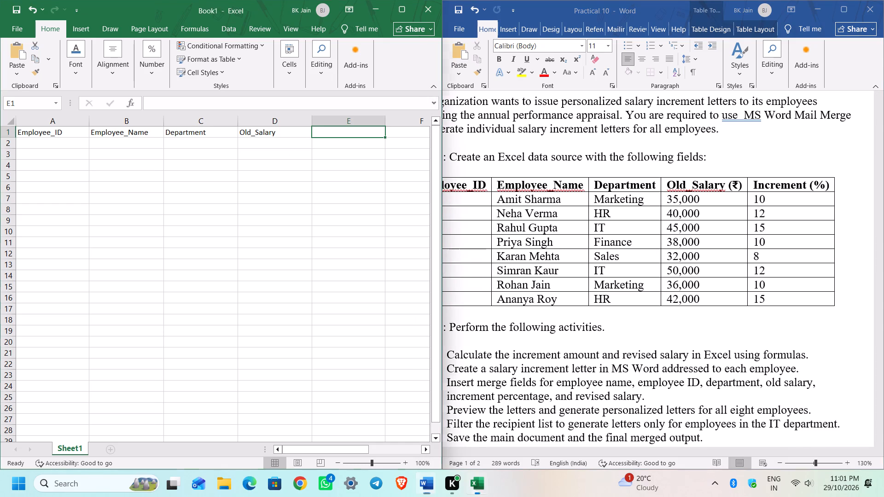
text(Incre)
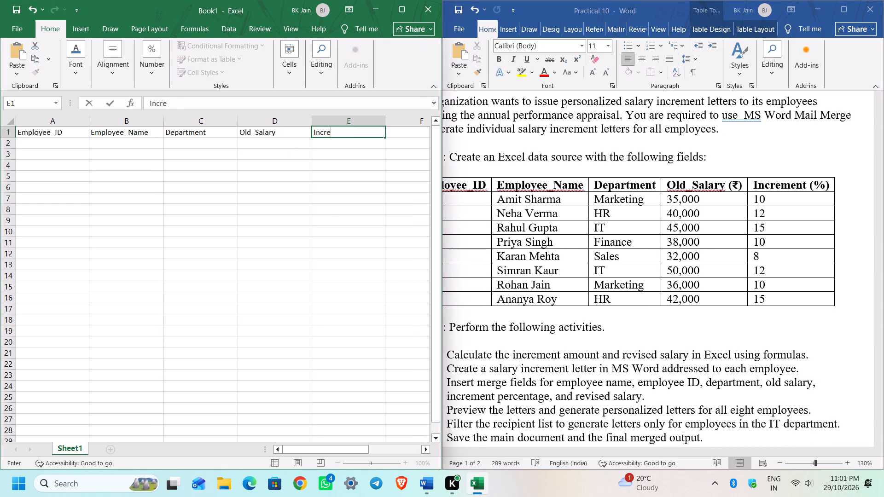
text(ment)
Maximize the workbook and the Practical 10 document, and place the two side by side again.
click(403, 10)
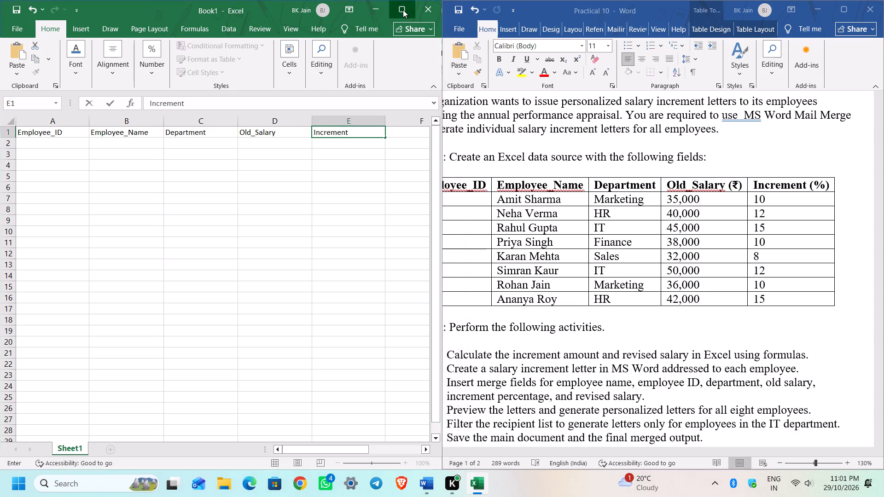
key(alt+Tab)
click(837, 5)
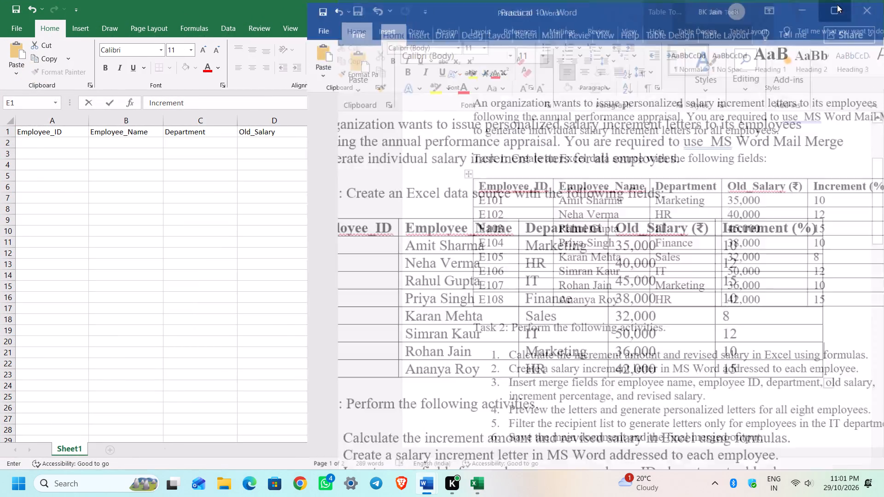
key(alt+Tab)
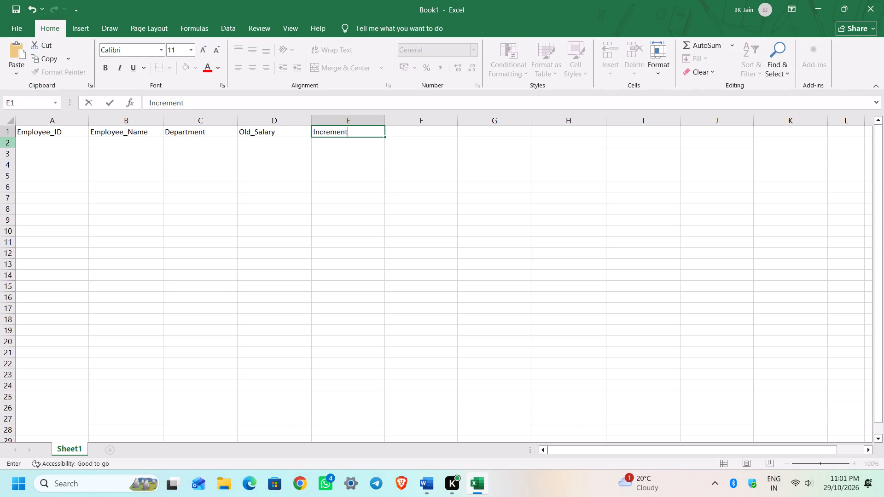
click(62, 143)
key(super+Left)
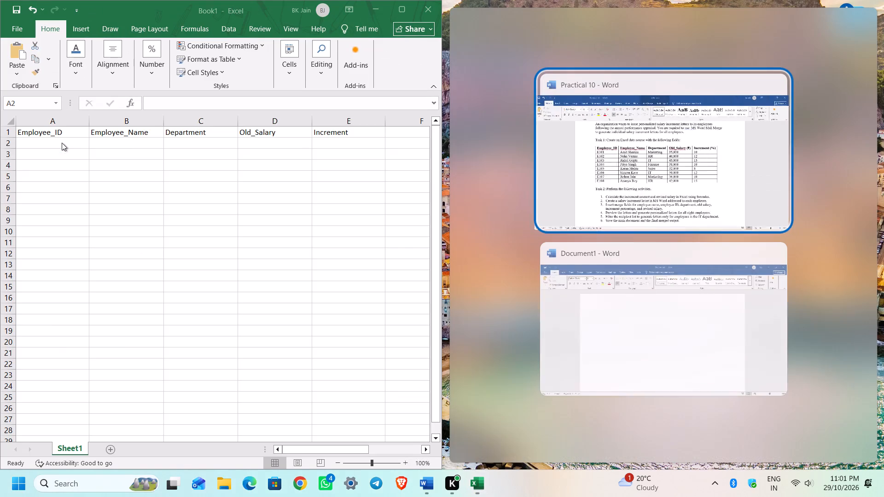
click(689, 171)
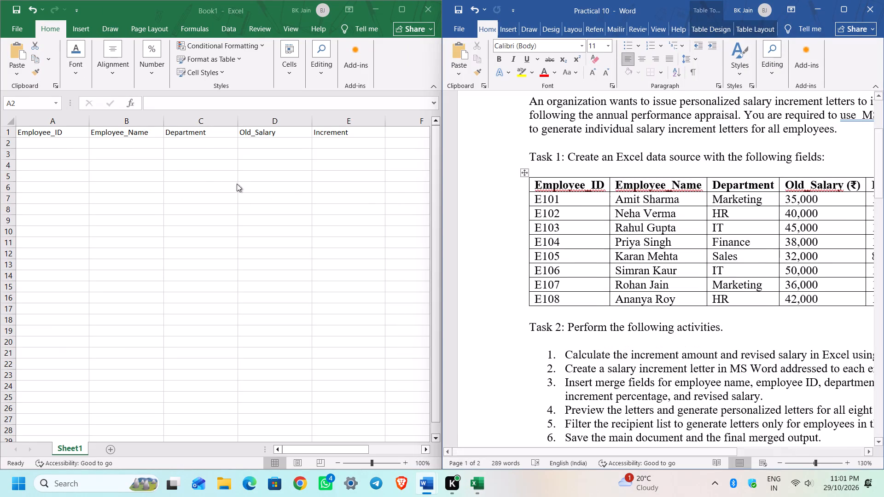
Enter the employee IDs E101, E102, E103 and E104 in cells A2 to A5 under Employee_ID.
click(68, 141)
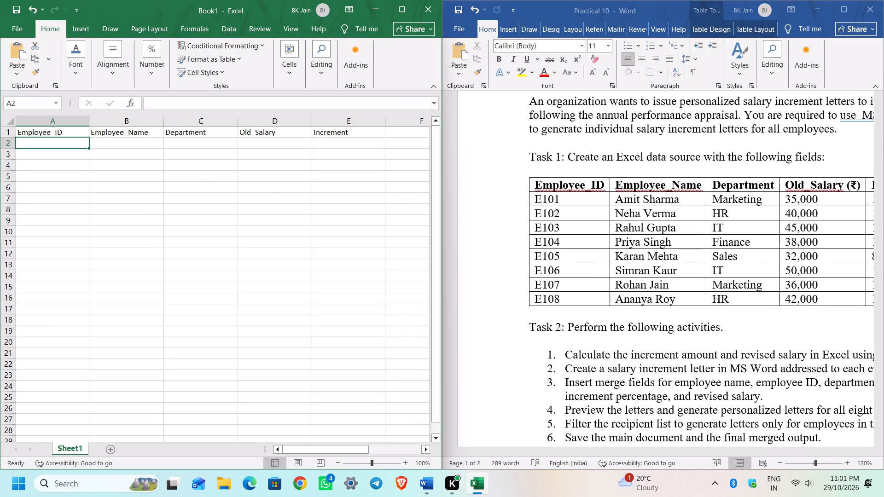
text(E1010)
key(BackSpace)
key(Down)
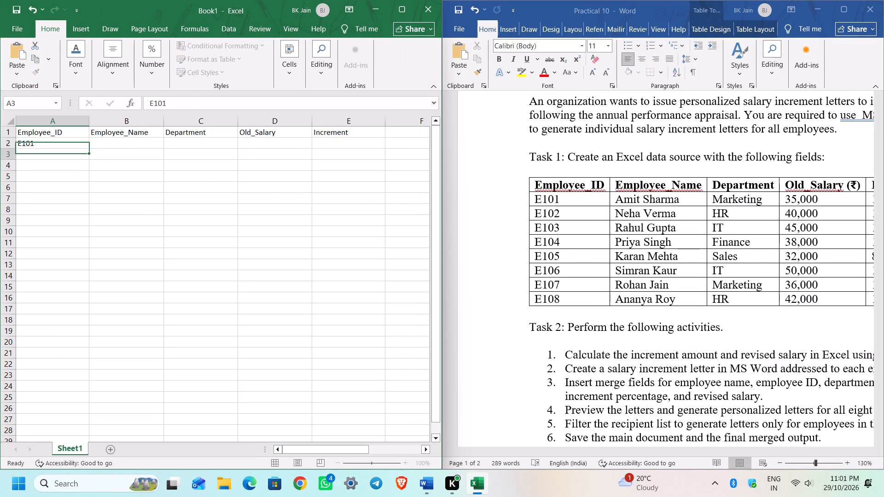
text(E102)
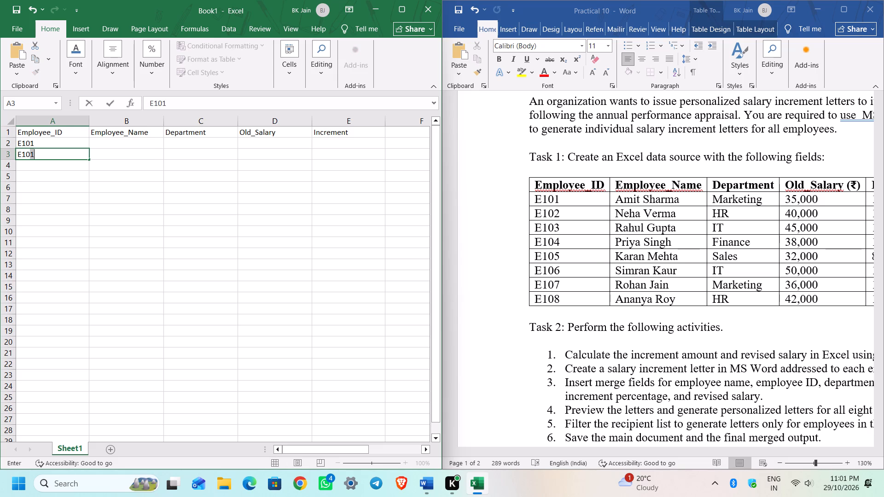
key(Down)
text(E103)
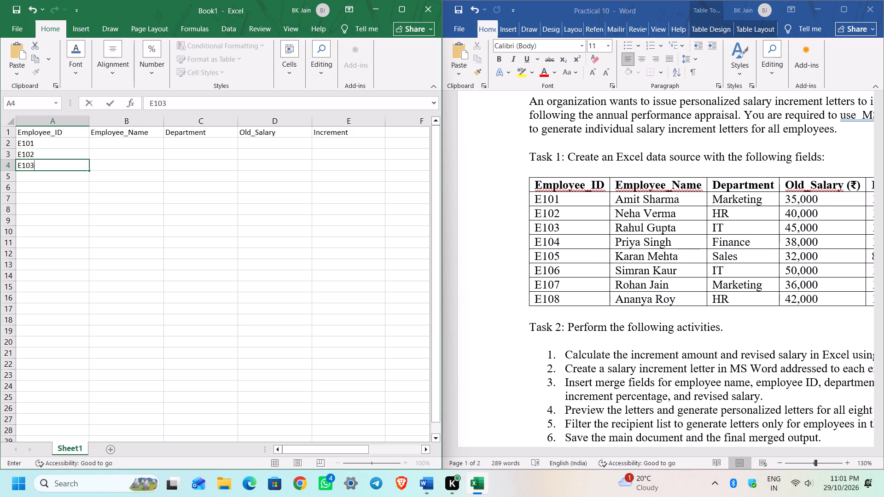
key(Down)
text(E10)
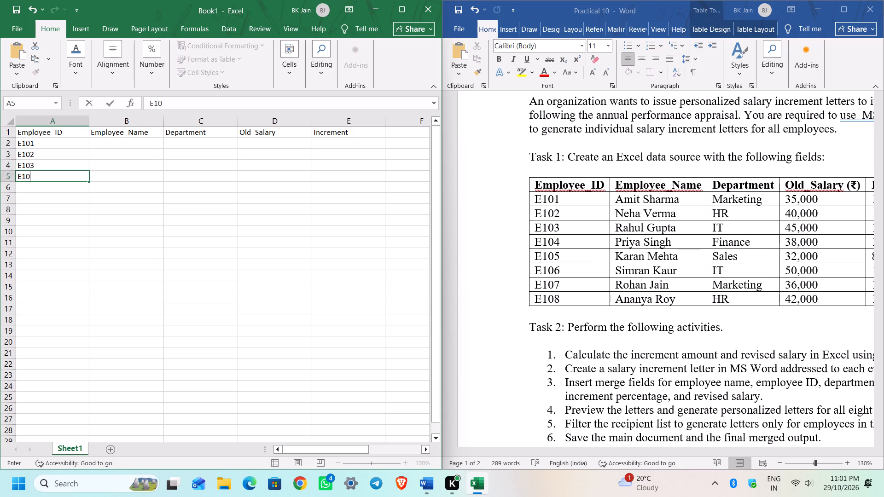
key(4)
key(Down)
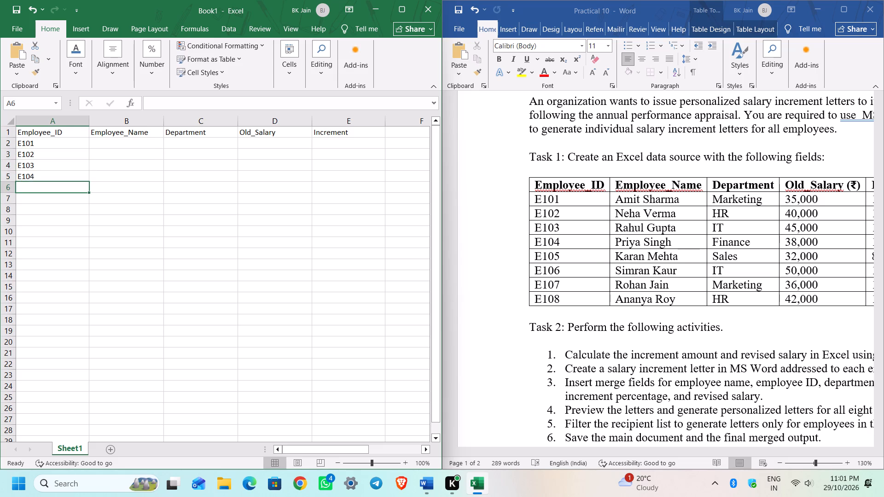
Enter the employee IDs E105, E106, E107 and E108 in cells A6 to A9.
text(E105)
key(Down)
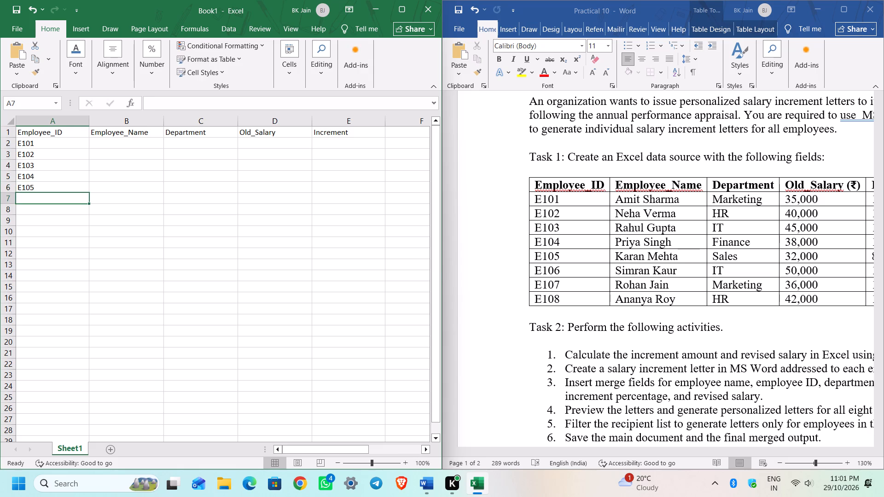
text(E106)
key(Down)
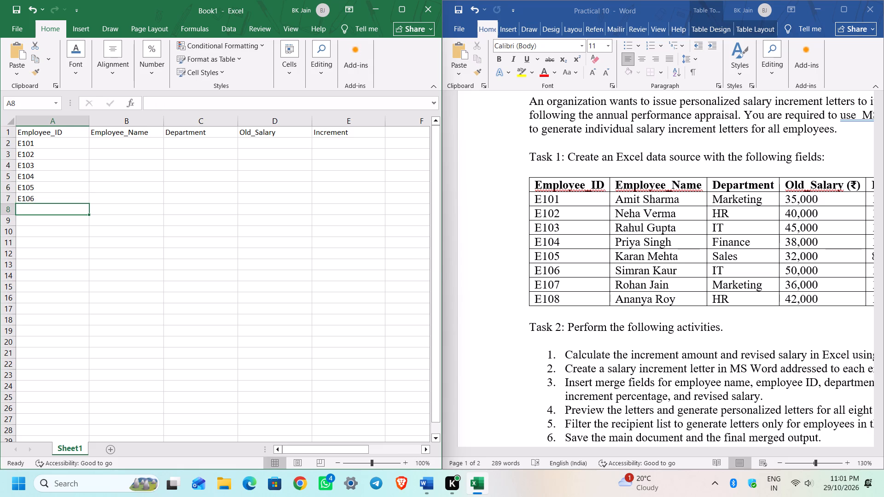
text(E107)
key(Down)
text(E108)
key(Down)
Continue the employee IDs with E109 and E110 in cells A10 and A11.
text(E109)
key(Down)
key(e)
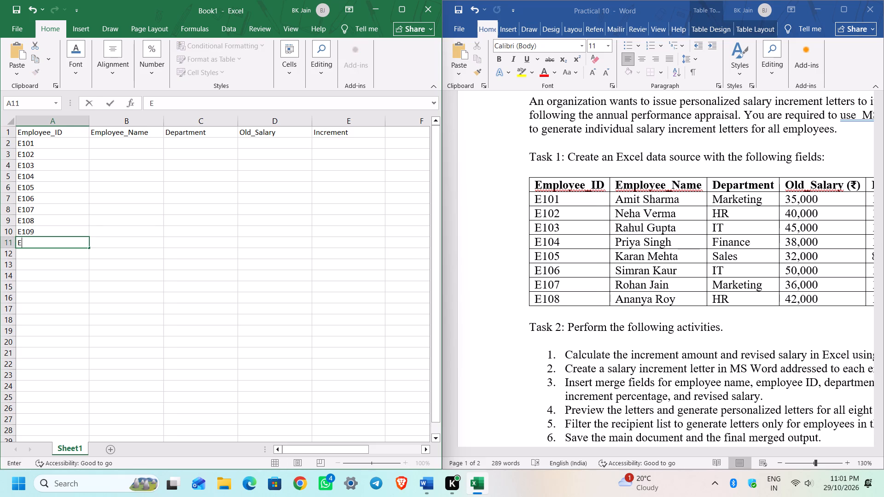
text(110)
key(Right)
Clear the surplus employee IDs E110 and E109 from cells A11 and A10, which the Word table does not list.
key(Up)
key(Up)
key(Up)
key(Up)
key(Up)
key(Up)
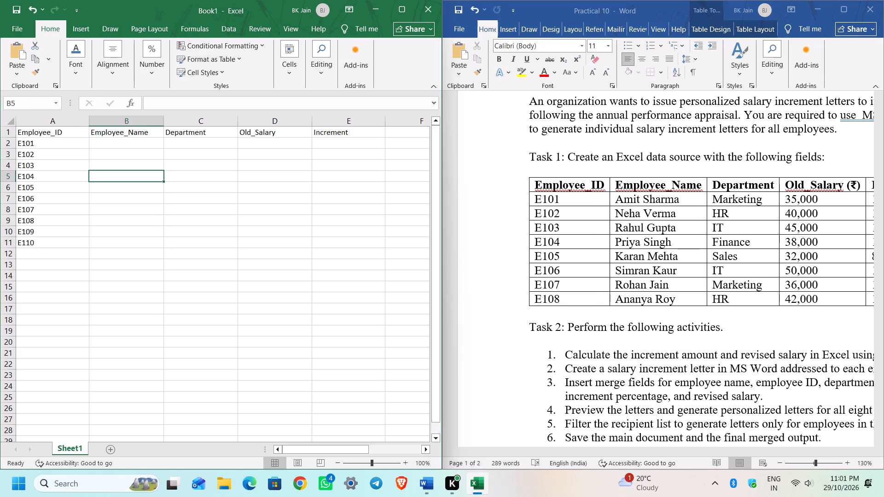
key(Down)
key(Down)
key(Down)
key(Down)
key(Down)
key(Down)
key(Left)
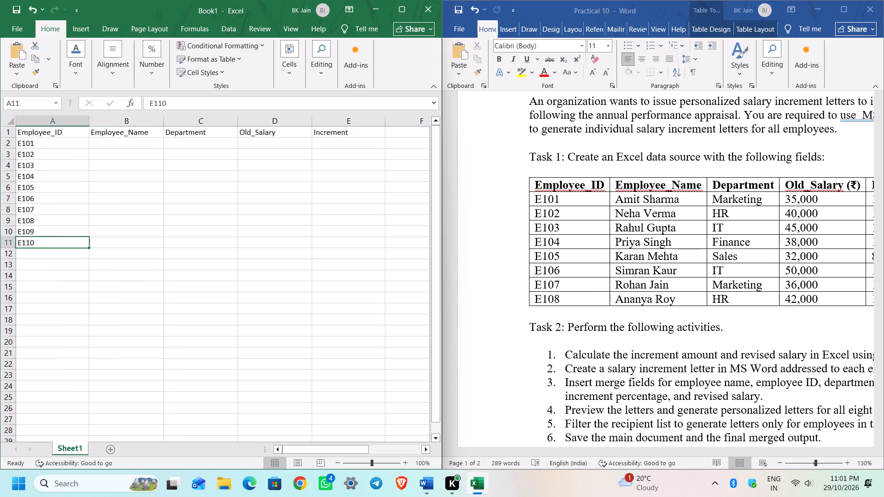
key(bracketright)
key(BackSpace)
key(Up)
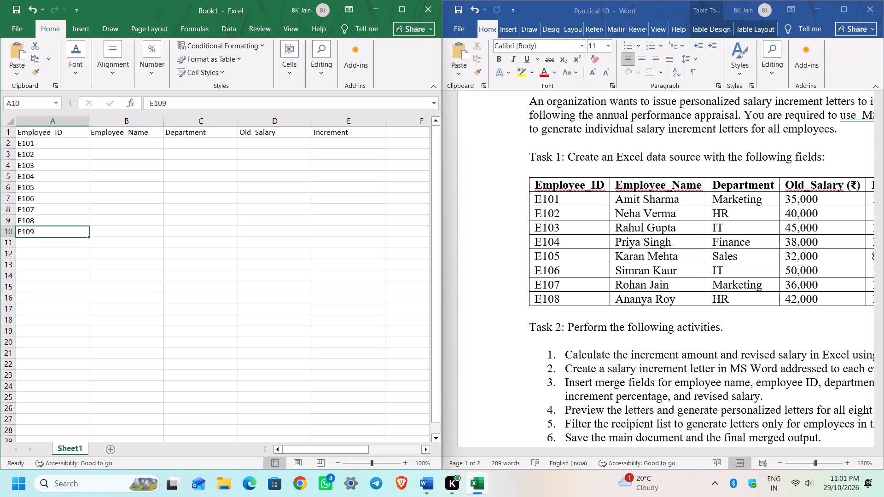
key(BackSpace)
Enter the employee names for E101 and E102 in cells B2 and B3, copied from the Word table.
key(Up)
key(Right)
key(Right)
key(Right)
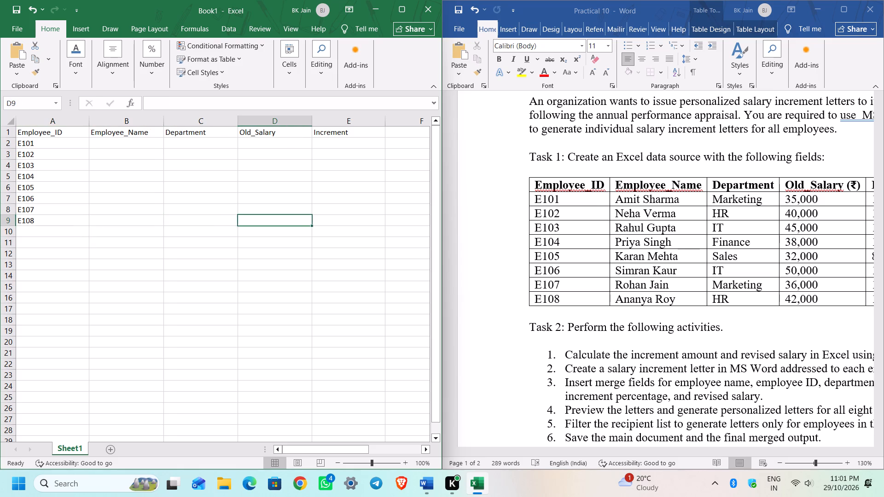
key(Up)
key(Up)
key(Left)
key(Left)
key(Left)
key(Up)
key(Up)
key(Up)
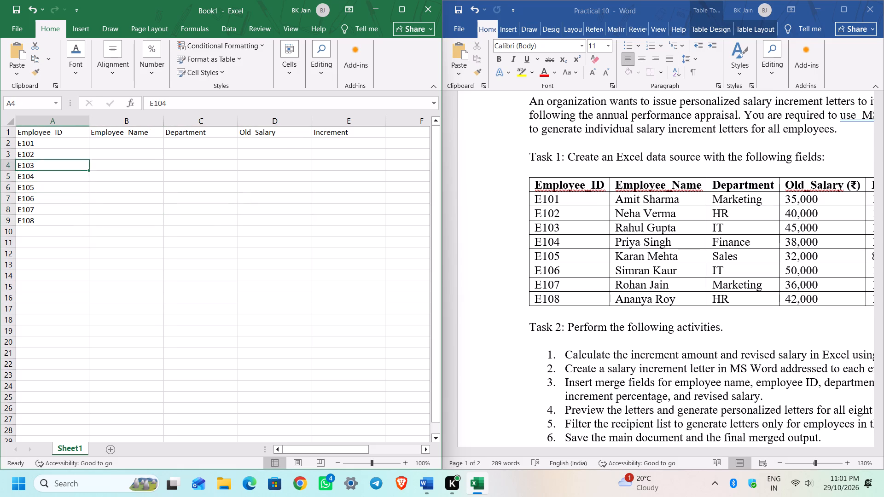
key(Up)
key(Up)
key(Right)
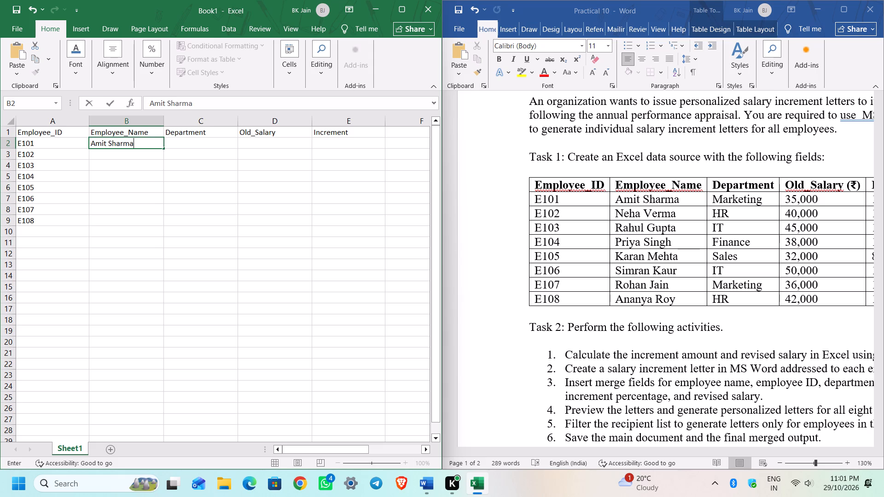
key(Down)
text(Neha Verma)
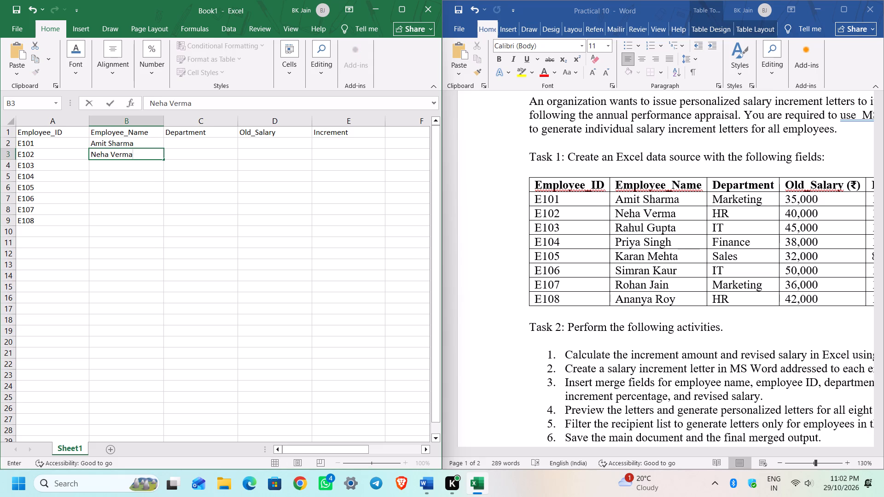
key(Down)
Enter the employee names for E103, E104 and E105 in cells B4 to B6, as listed in the Word table.
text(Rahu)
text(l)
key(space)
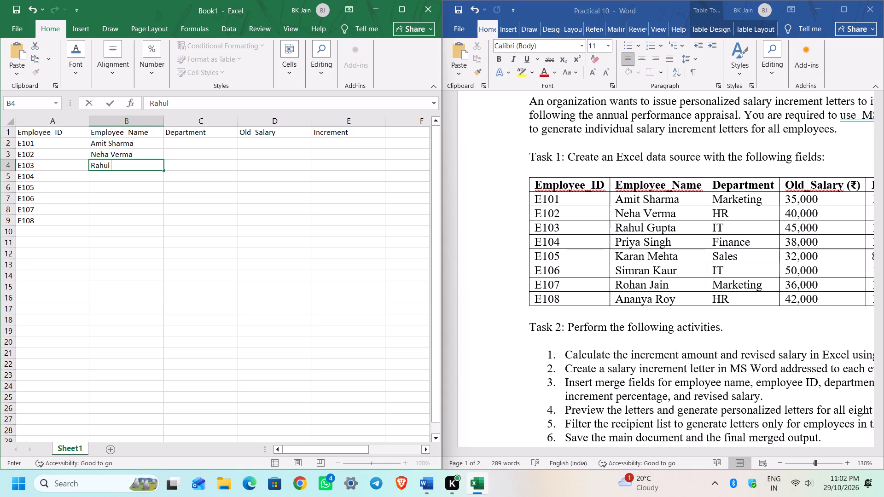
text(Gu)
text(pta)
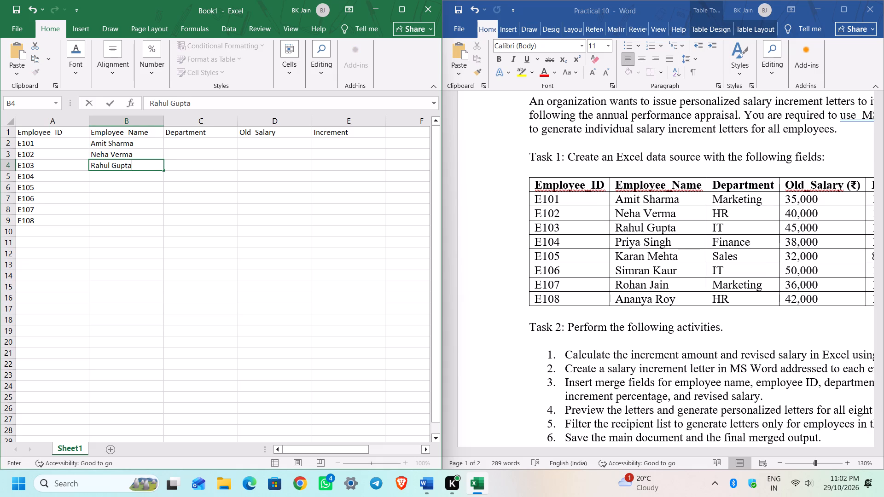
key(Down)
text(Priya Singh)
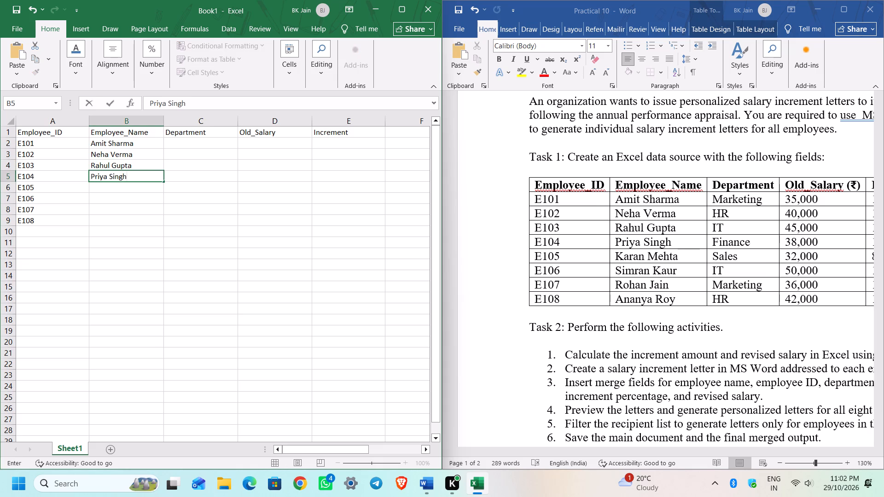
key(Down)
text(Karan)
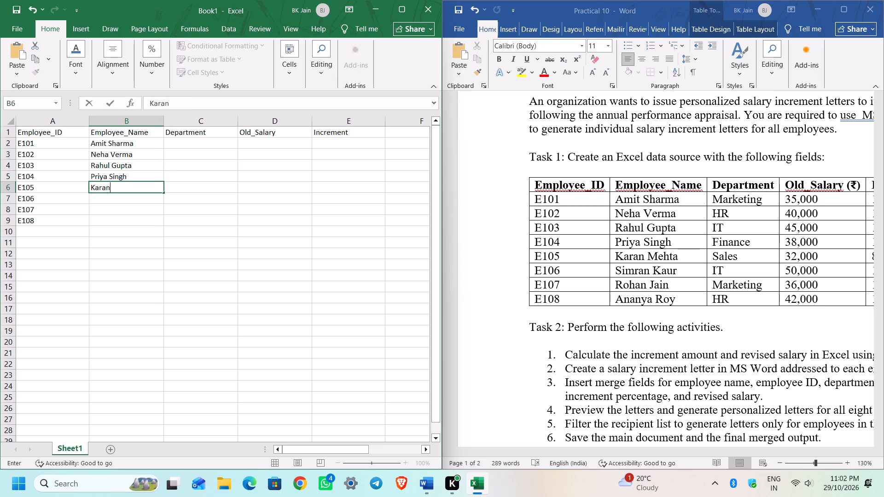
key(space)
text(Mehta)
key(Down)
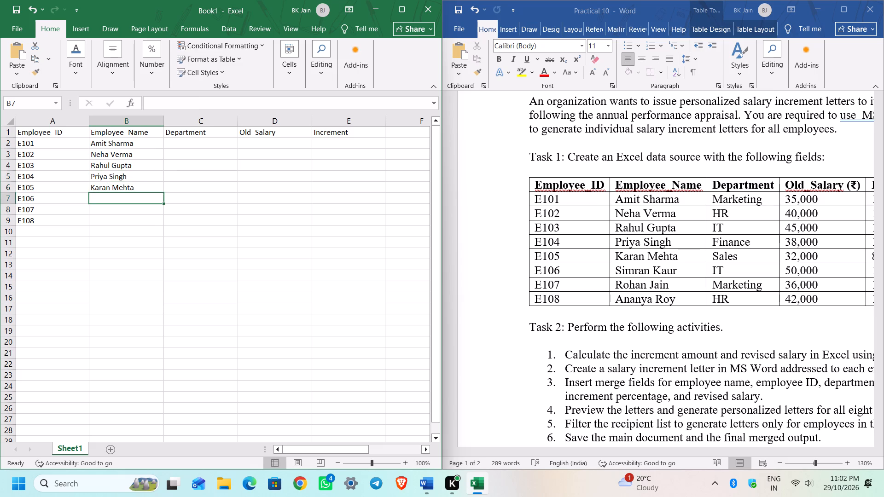
Enter the employee names for E106, E107 and E108 in cells B7 to B9, as listed in the Word table.
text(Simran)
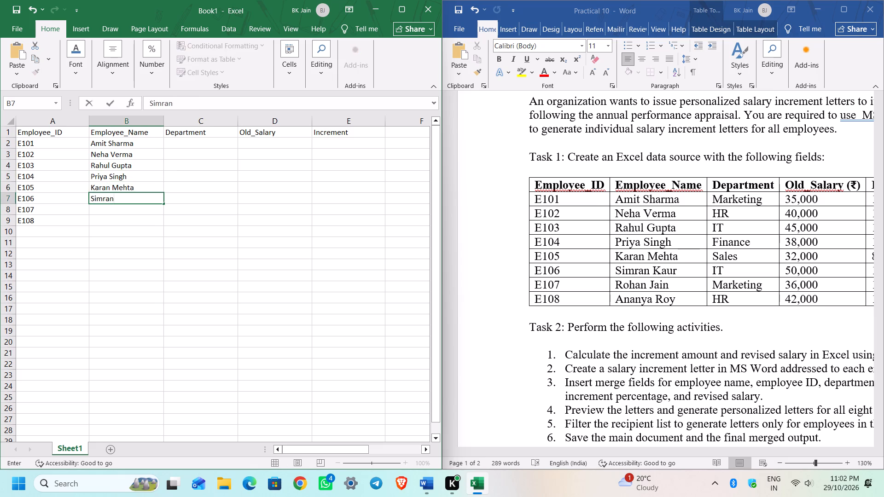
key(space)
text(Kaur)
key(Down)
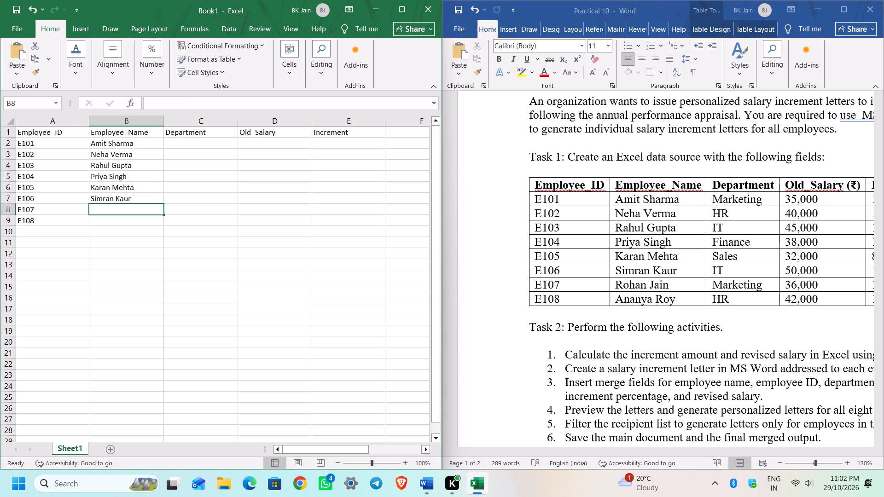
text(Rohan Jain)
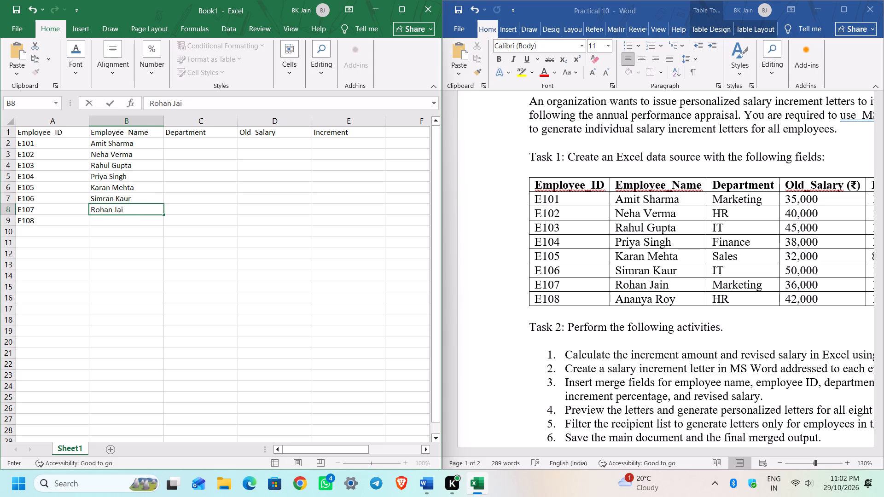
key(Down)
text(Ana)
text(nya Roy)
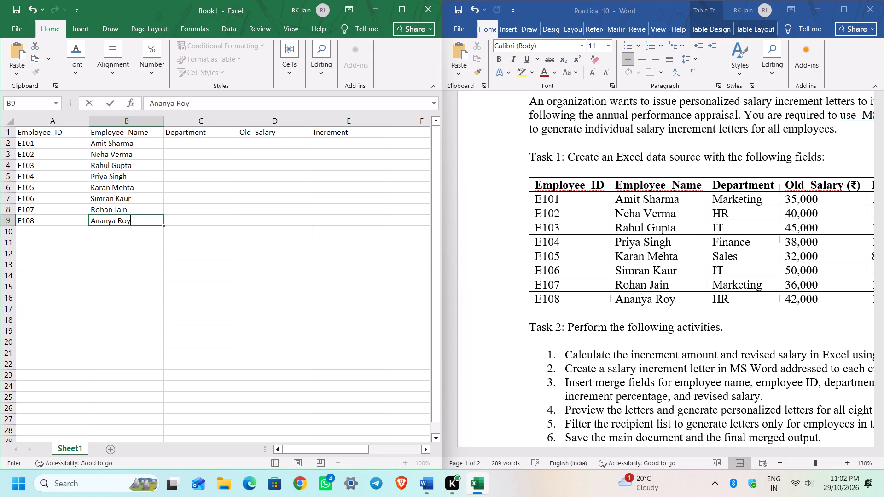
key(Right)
Enter the departments Marketing, HR, IT and Finance in cells C2 to C5 for employees E101 to E104.
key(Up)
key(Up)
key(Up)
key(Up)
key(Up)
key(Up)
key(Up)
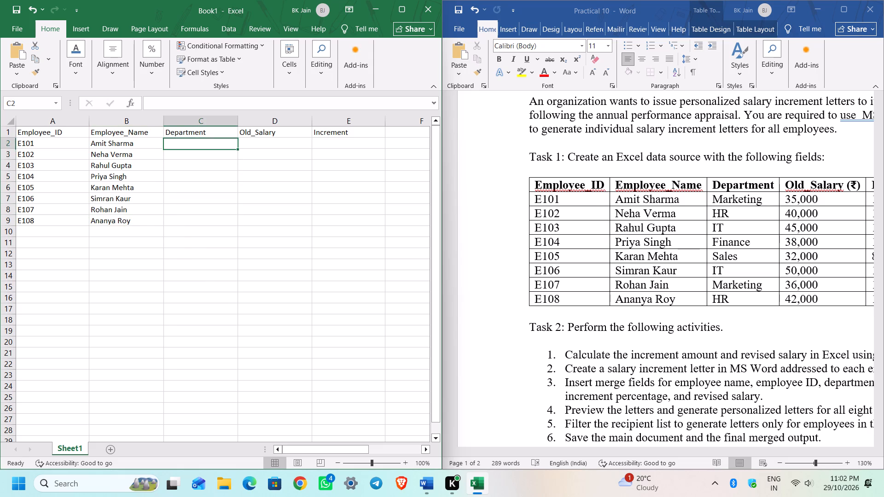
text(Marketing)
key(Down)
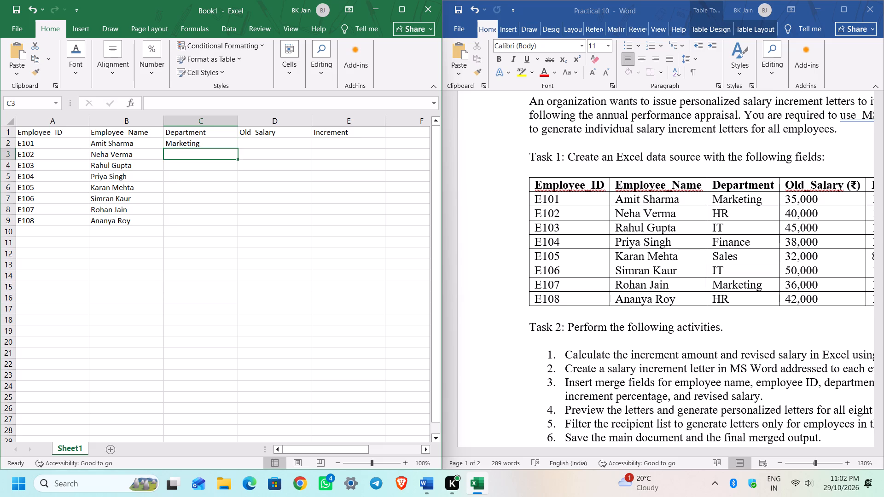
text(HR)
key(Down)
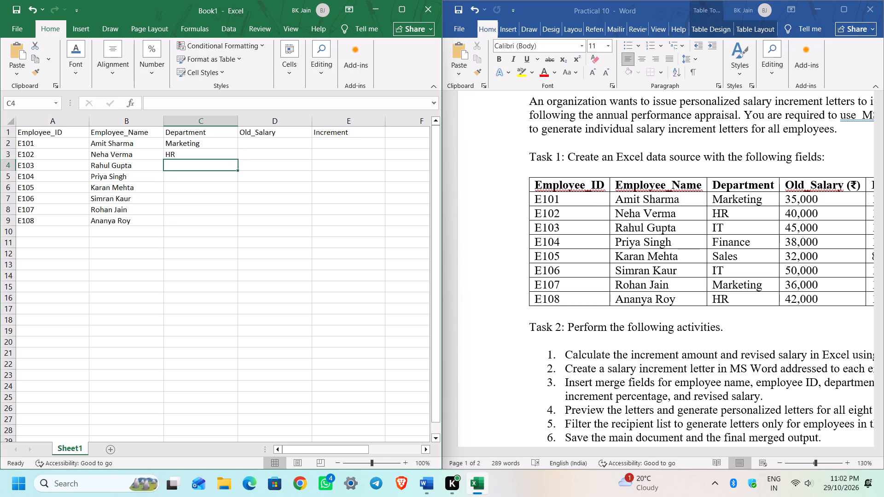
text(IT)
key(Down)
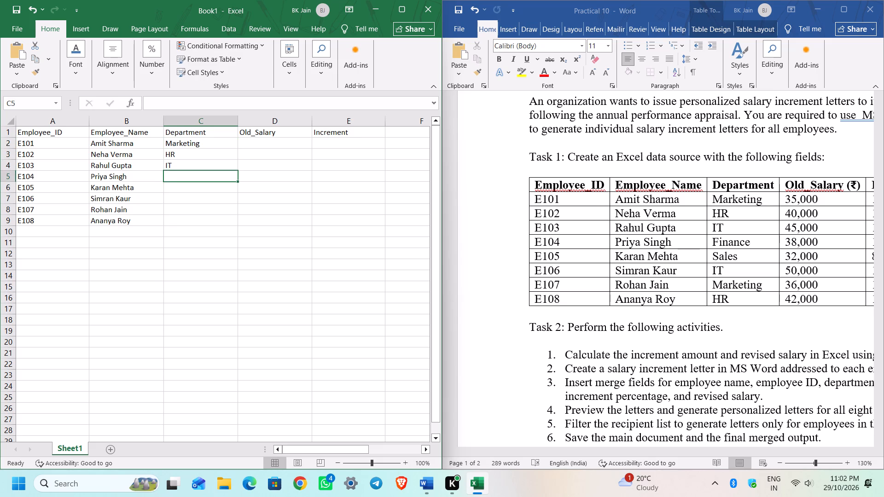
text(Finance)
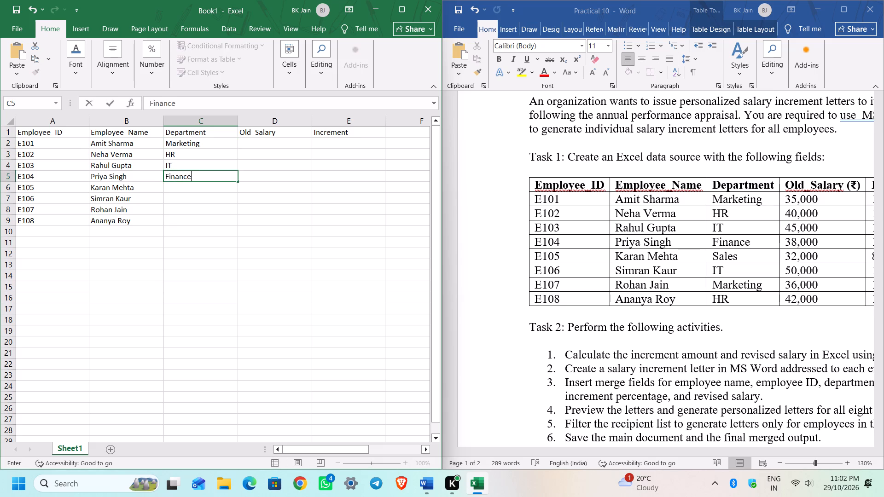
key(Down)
Enter the departments Sales, IT, Marketing and HR in cells C6 to C9 for employees E105 to E108.
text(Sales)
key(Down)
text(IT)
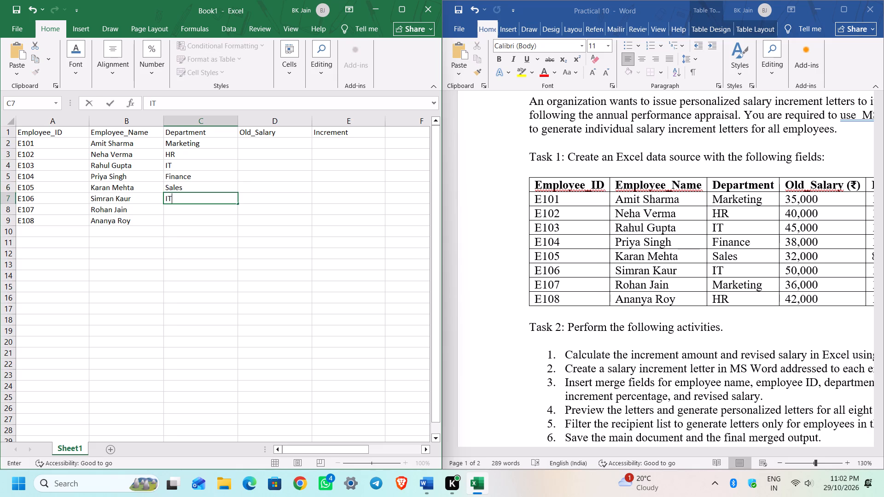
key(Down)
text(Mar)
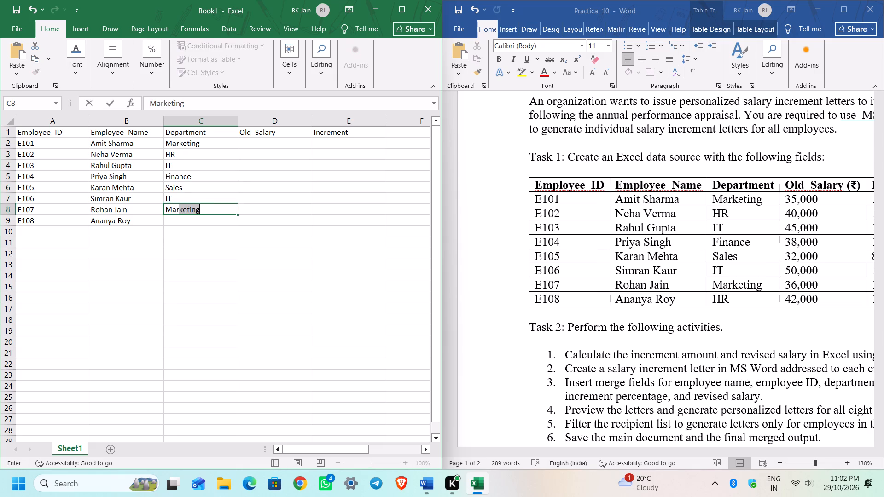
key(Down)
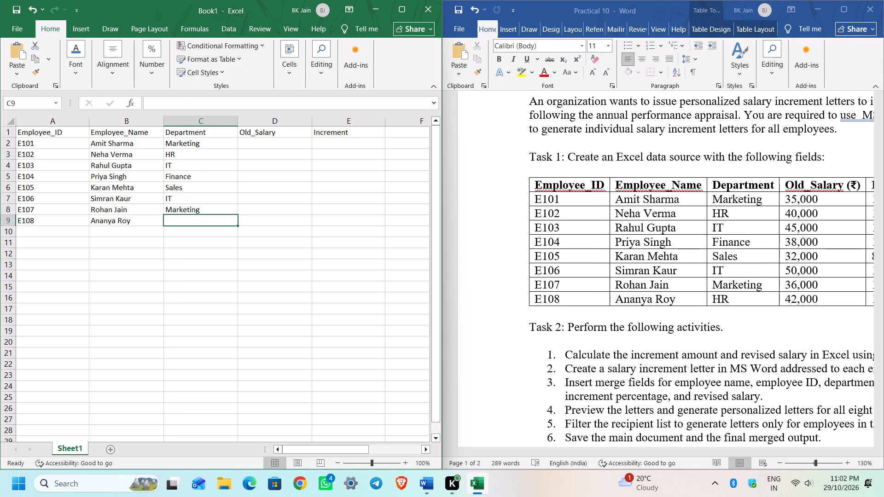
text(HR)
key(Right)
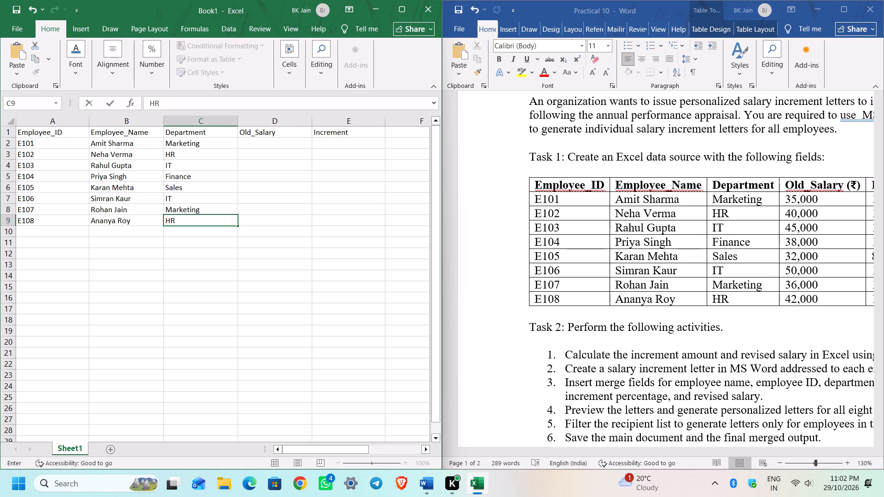
Enter the old salaries 35000, 40000, 45000 and 38000 in cells D2 to D5 for employees E101 to E104.
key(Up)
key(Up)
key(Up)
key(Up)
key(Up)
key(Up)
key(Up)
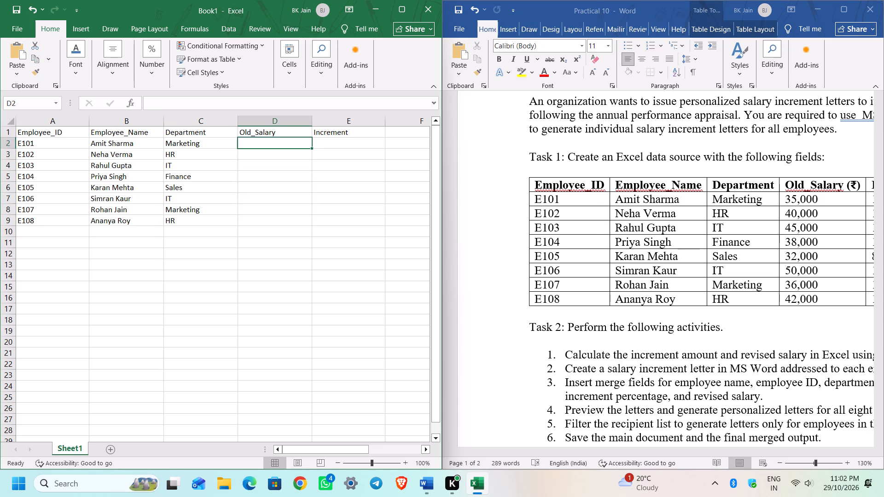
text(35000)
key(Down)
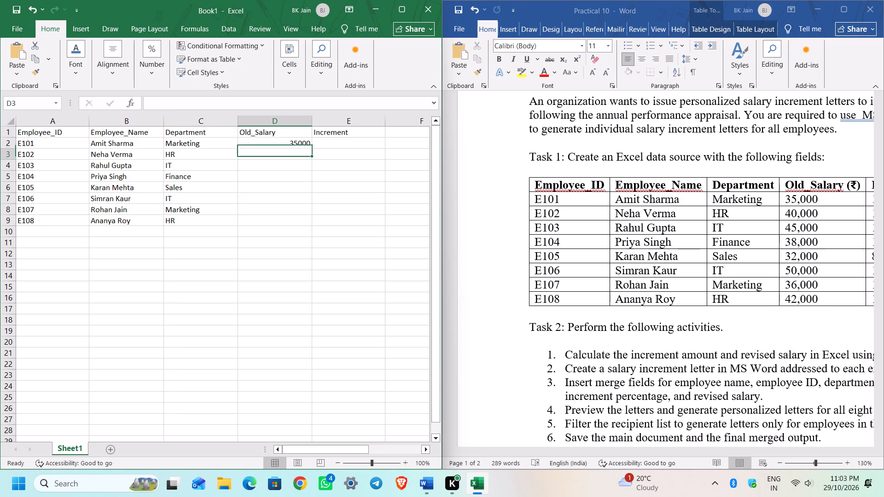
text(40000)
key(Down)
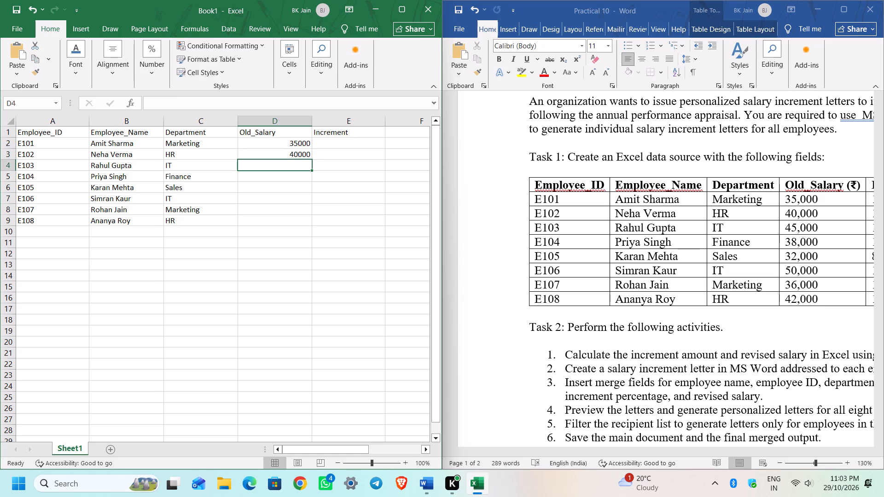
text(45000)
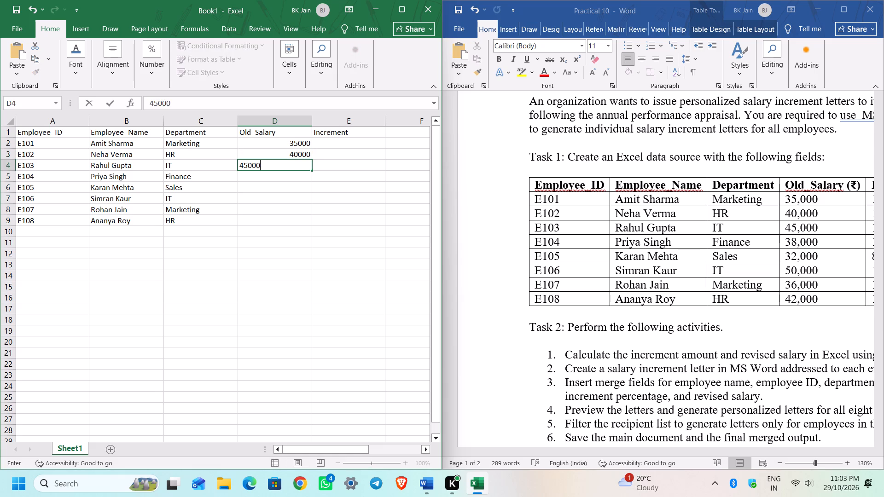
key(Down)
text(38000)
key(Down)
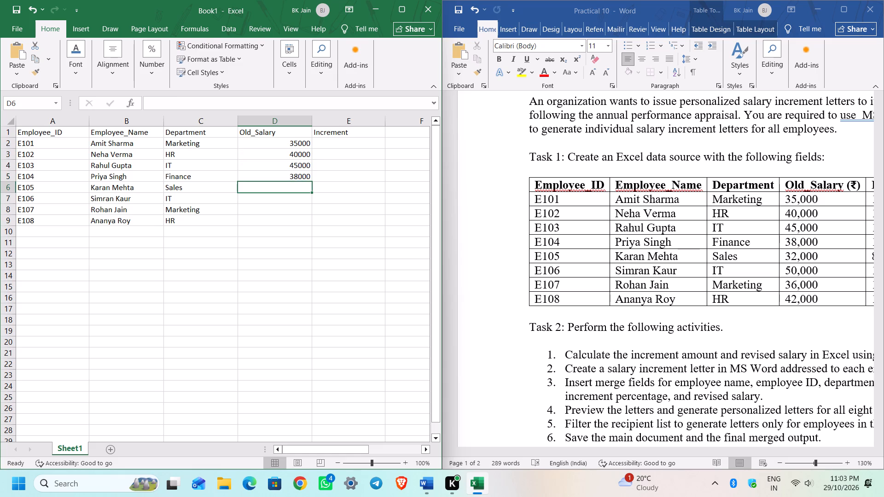
Enter the old salaries 32000, 50000, 36000 and 42000 in cells D6 to D9 for employees E105 to E108.
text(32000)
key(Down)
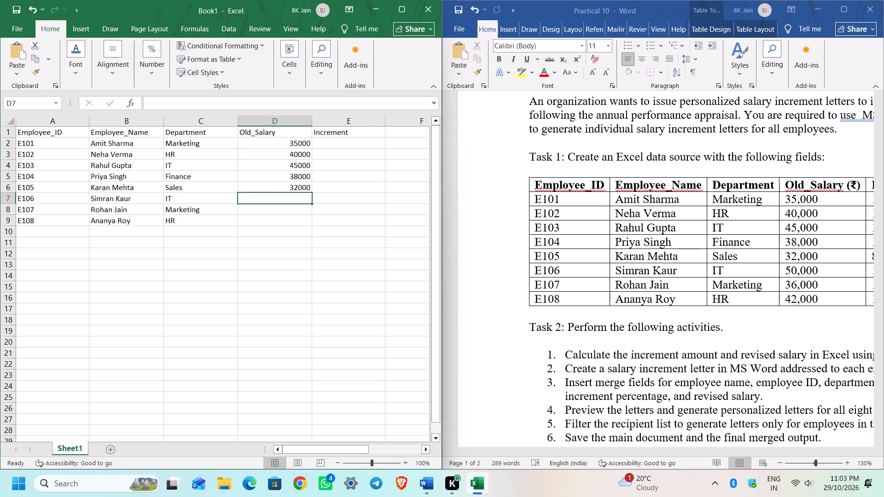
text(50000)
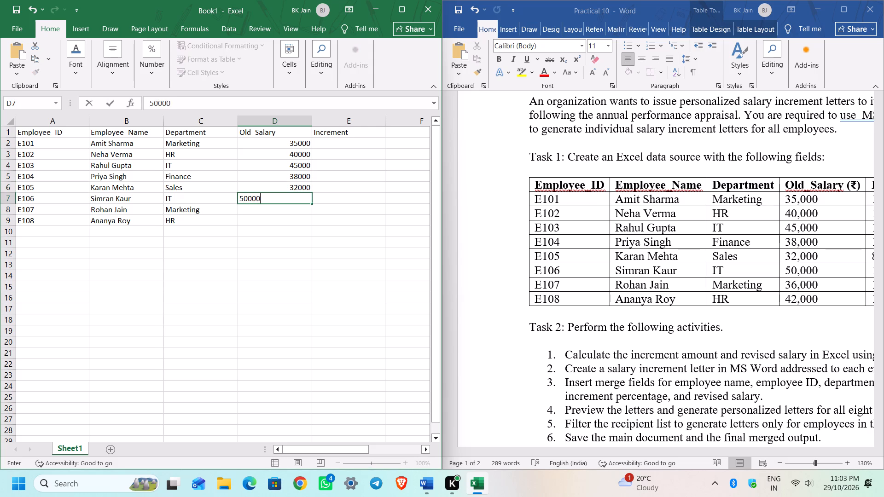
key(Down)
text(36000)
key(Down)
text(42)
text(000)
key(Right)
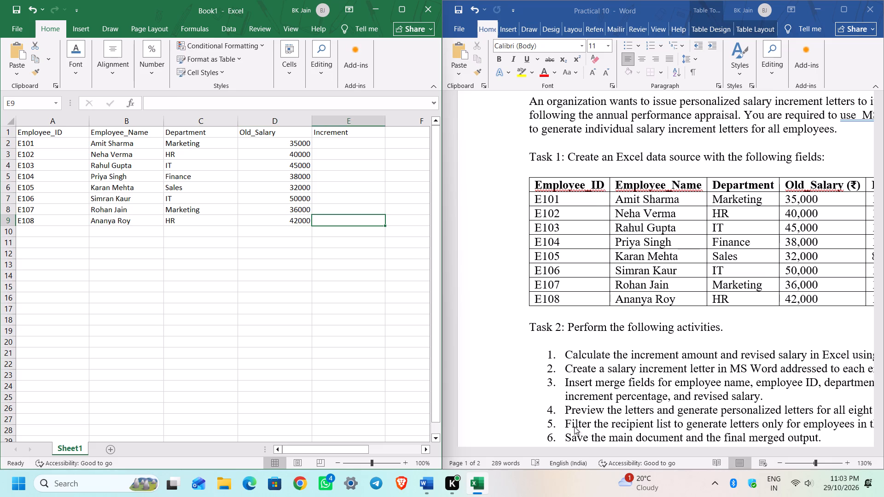
Enter the increment percentages 10, 12, 15 and 10 from the Word table in cells E2 to E5 for E101 to E104.
click(590, 432)
drag(598, 449, 680, 442)
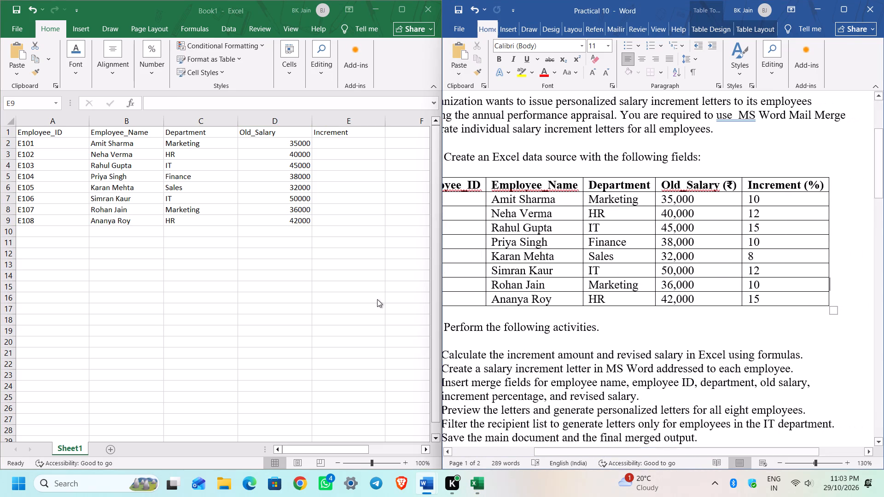
click(339, 140)
key(Up)
key(Up)
key(Up)
key(Up)
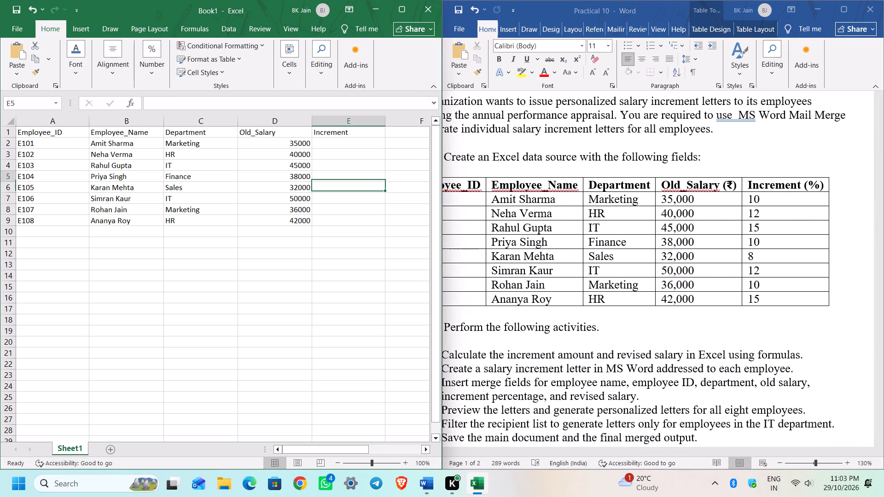
key(Up)
key(Up)
key(Up)
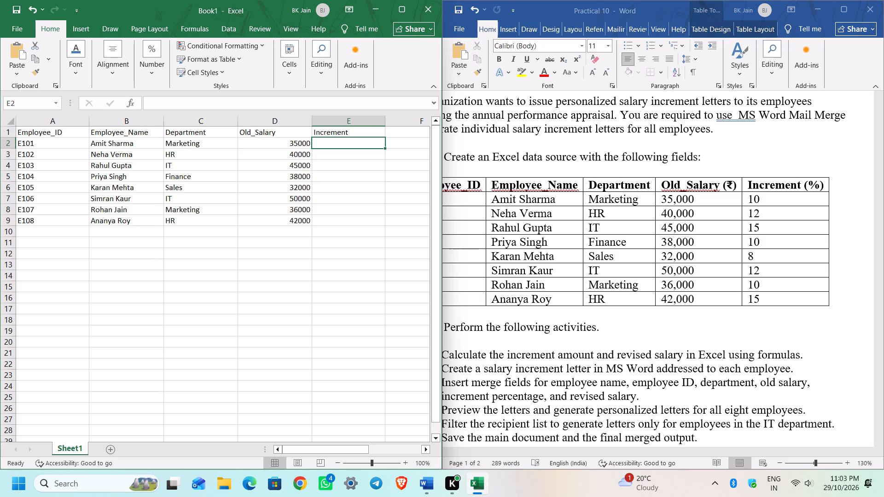
text(10)
key(Down)
text(12)
key(Down)
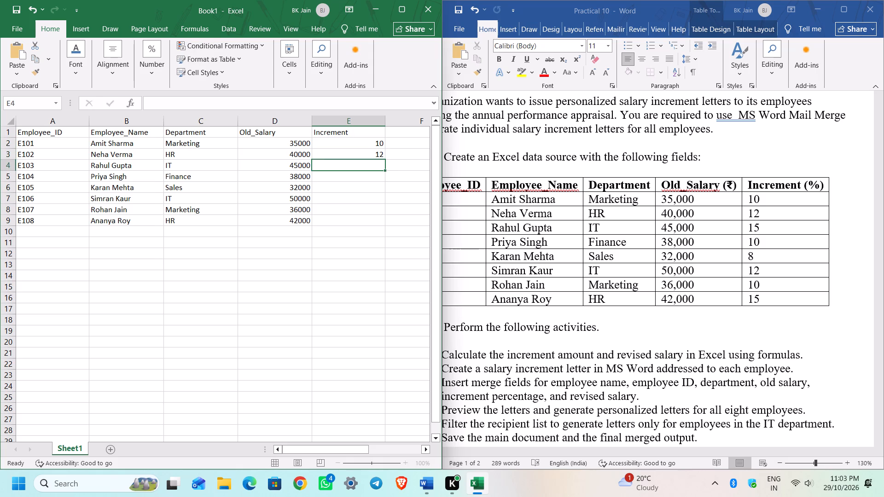
text(15)
key(Down)
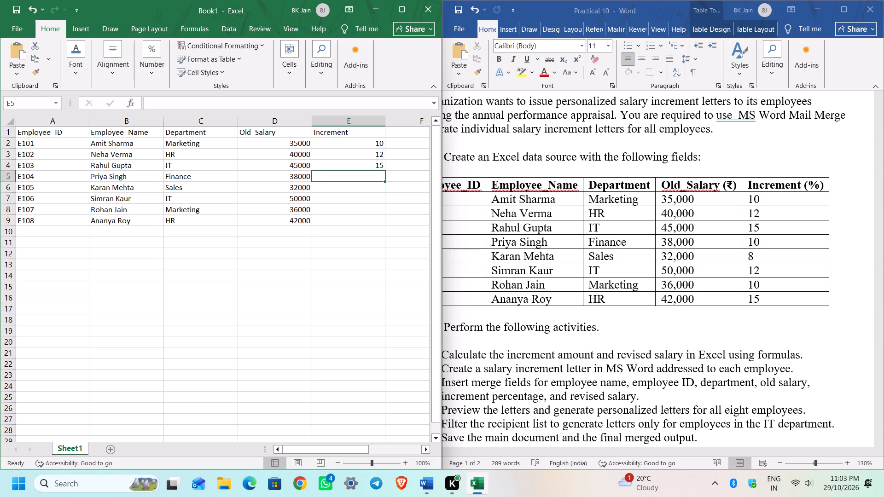
text(10)
key(Down)
Enter the increment percentages 8, 12, 10 and 15 in cells E6 to E9 for employees E105 to E108.
key(8)
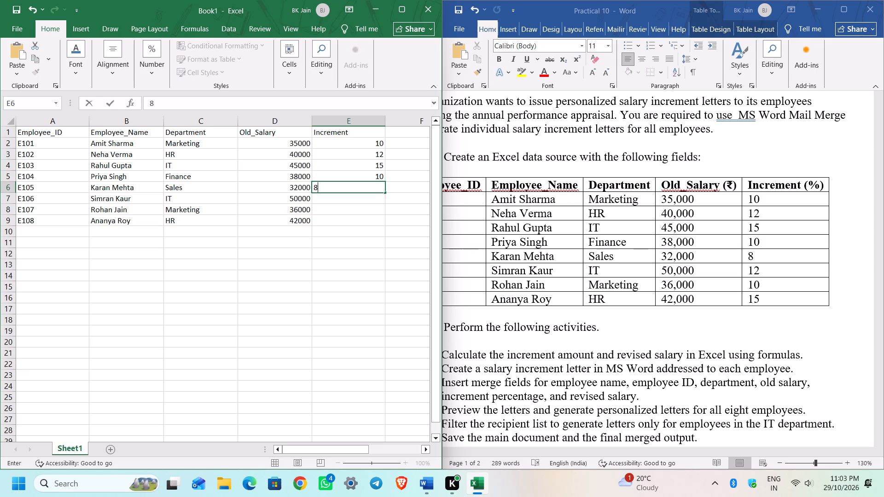
key(Down)
text(12)
key(Down)
text(10)
key(Down)
text(15)
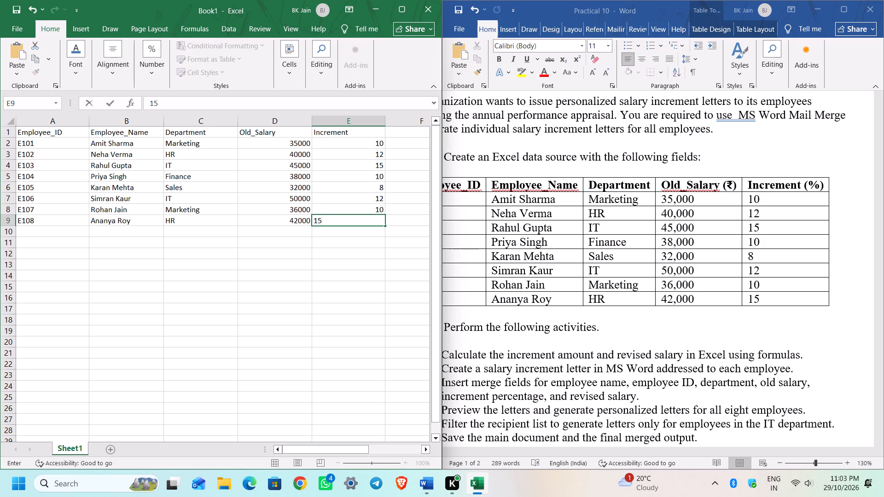
Change the column header in cell E1 to Increment (%), matching the Word table.
click(356, 133)
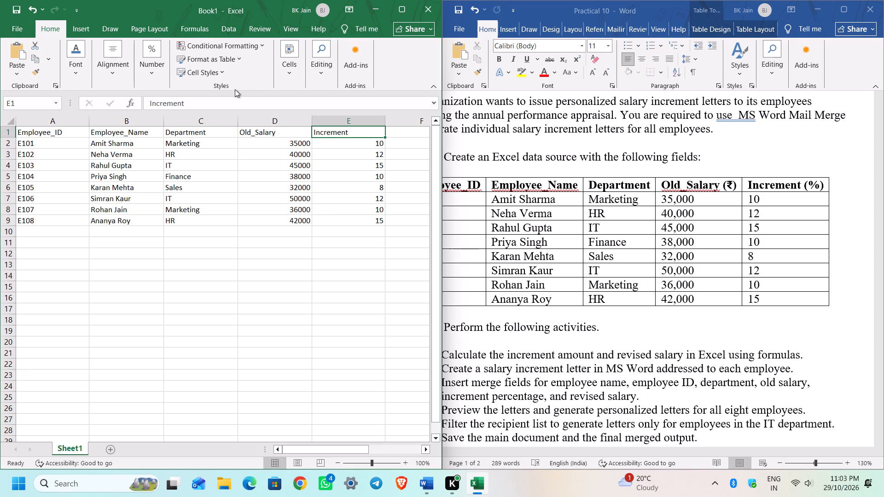
click(243, 102)
key(space)
text(())
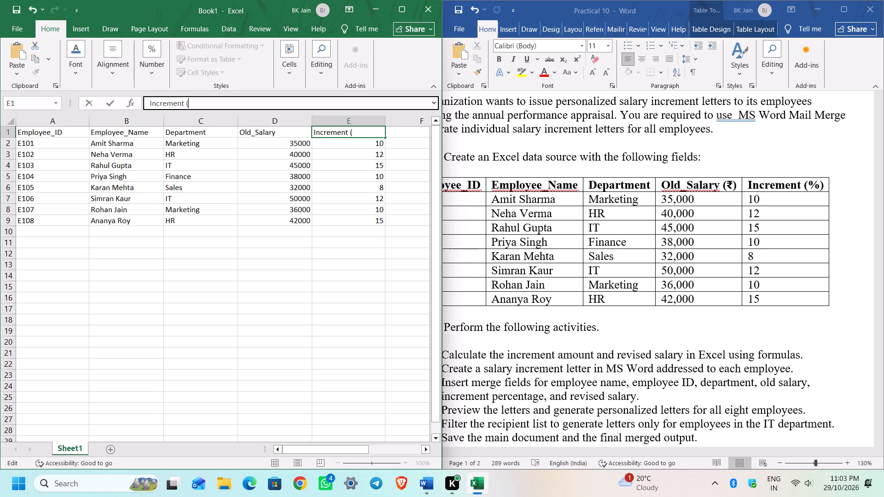
key(Left)
key(shift+percent)
click(243, 102)
click(417, 135)
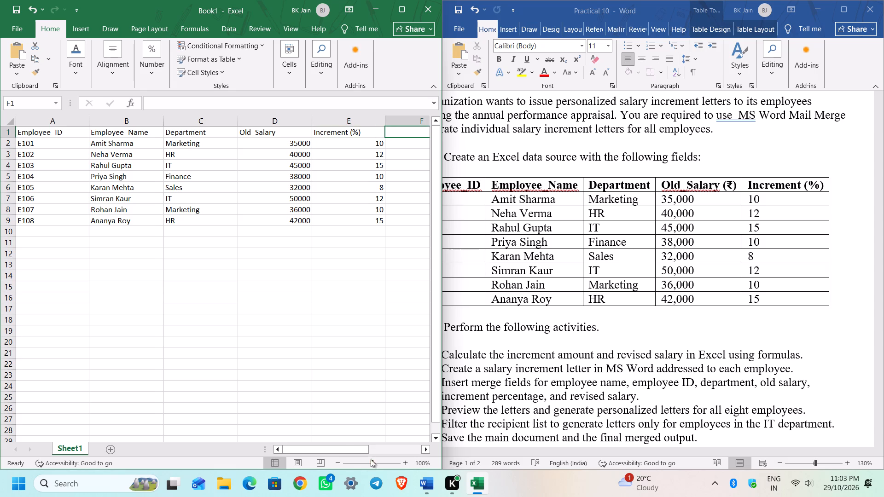
Maximize the Practical 10 Word window and the Book1 Excel window so each fills the screen.
double_click(673, 5)
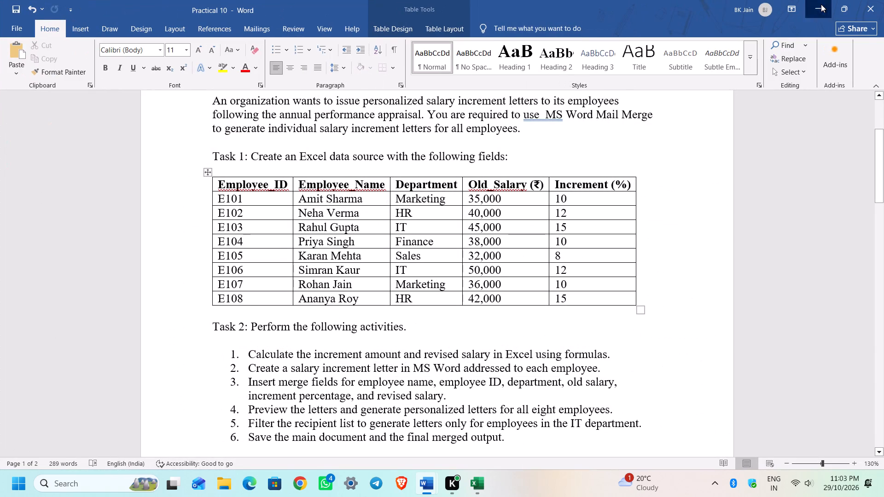
click(821, 4)
double_click(271, 7)
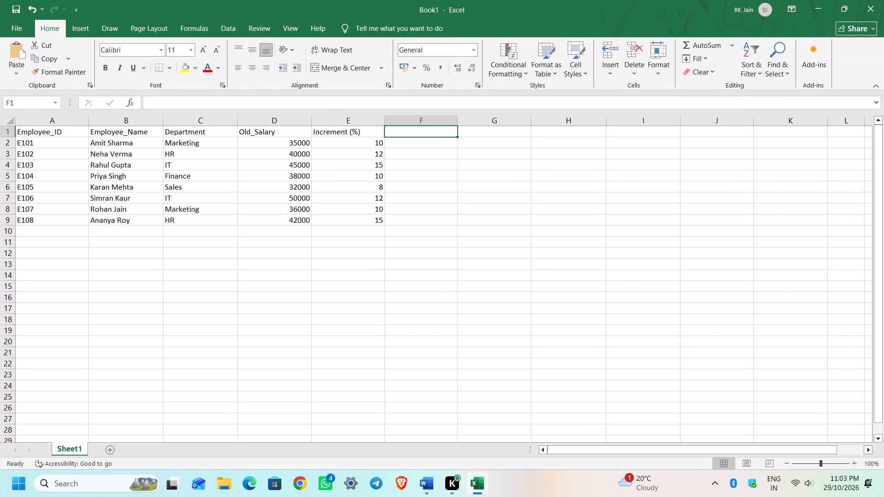
ctrl+scroll(375, 346, up, 2)
Check the Task 2 activities in Word, and add the Excel headers Increment Amount in F1 and Revised Salary in G1.
key(alt+Tab)
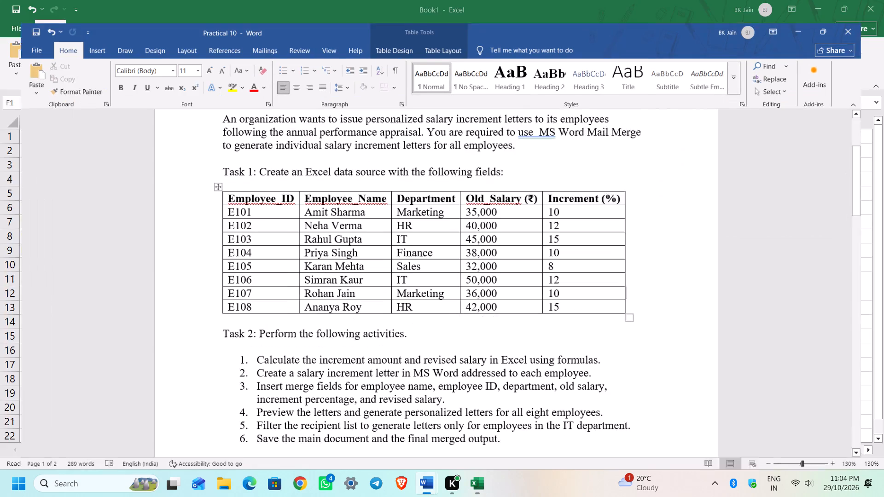
scroll(341, 225, down, 1)
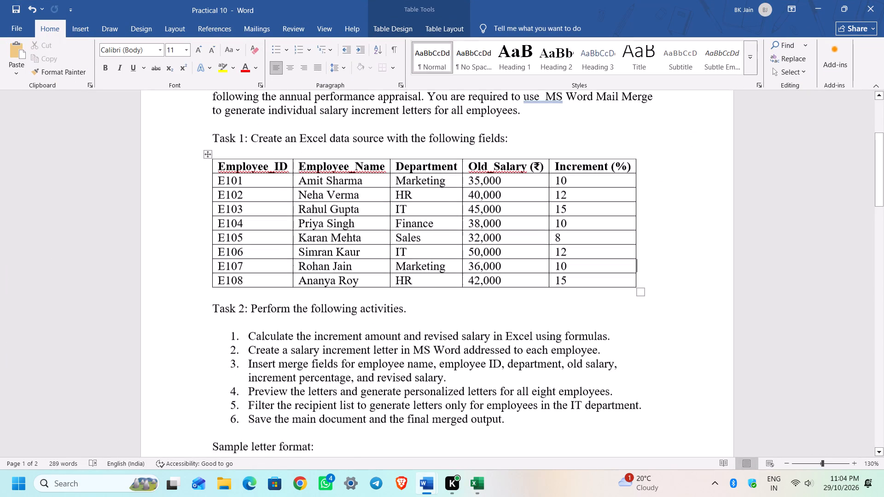
scroll(341, 225, down, 1)
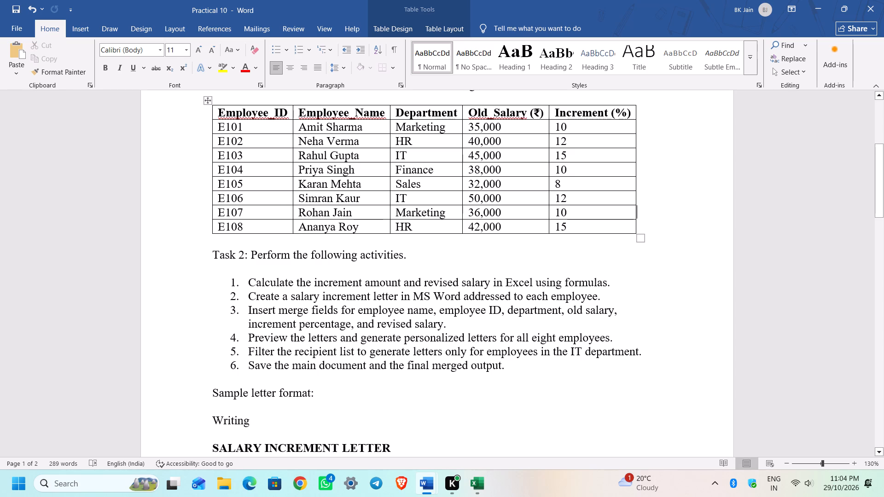
key(alt+Tab)
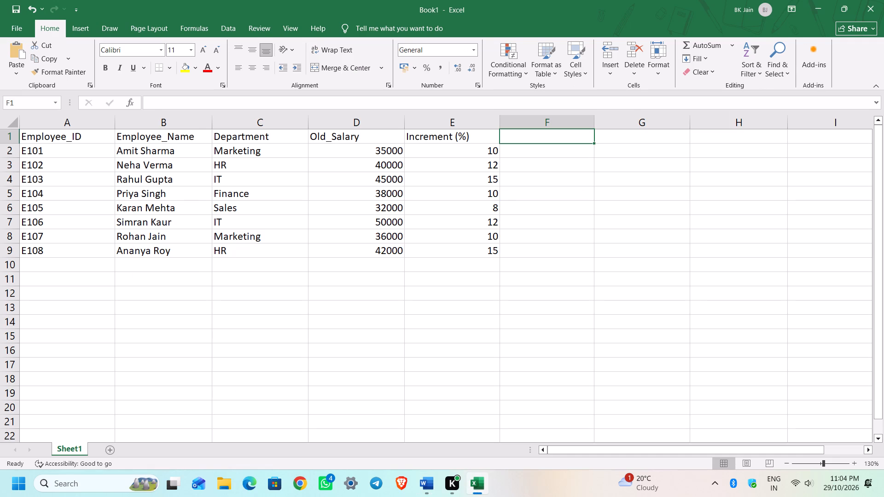
text(Incre)
text(ment)
key(space)
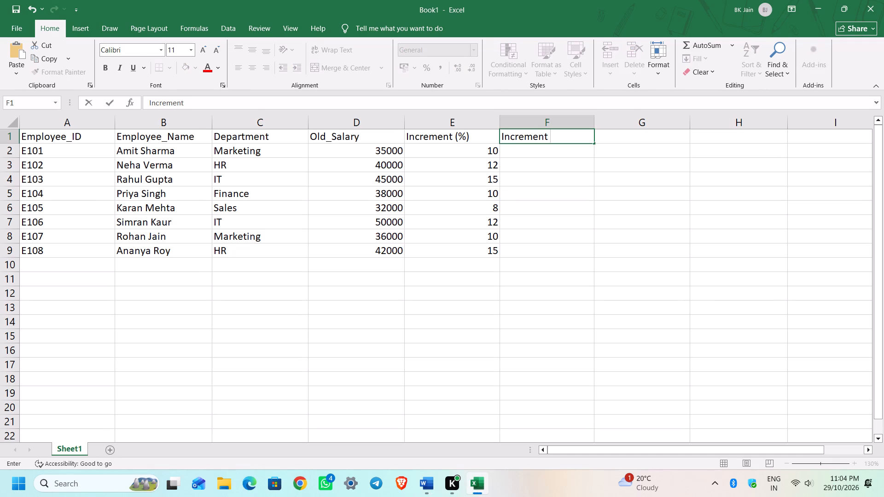
text(Amount)
key(Right)
text(Revised Salart)
key(BackSpace)
key(y)
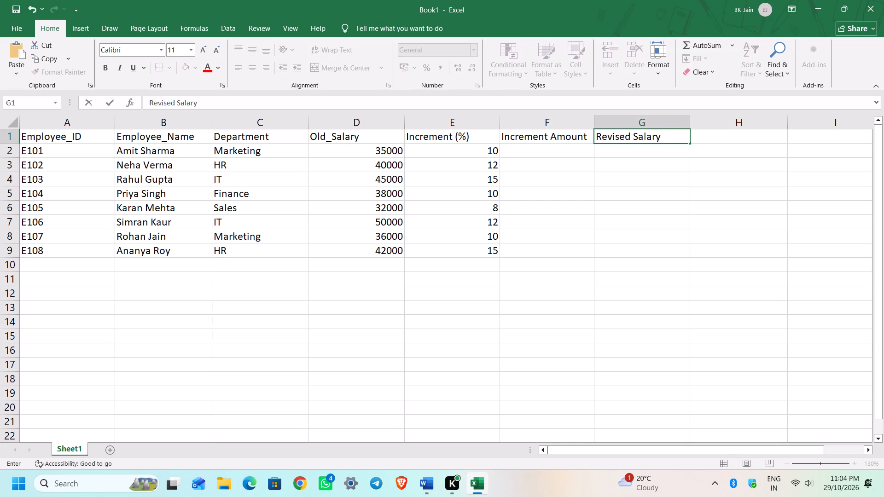
Replace the spaces with underscores in the F1 and G1 headers, making them Increment_Amount and Revised_Salary.
click(547, 140)
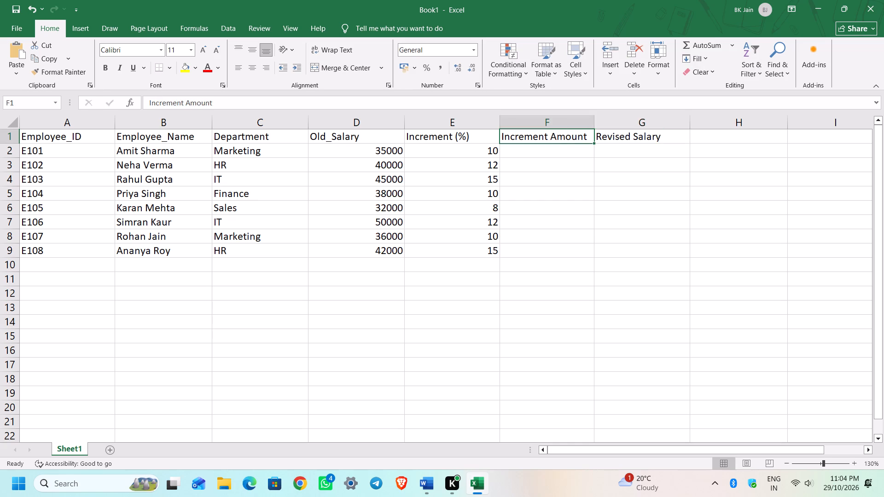
click(186, 102)
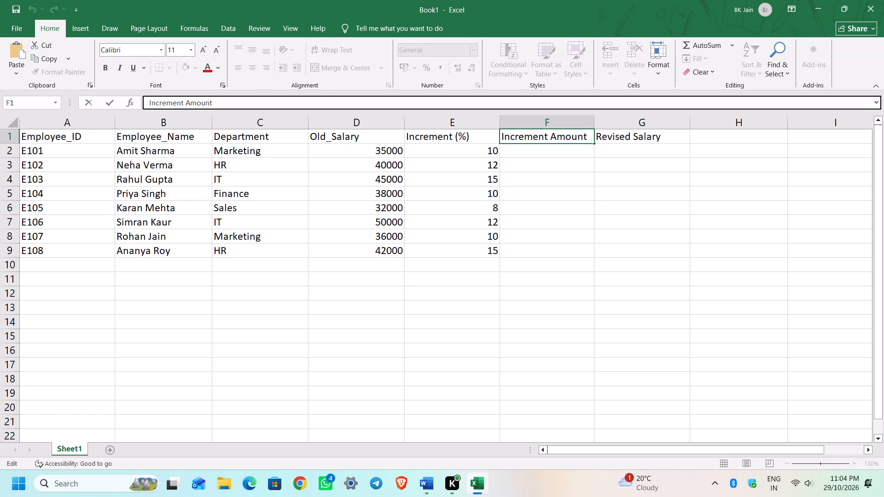
key(BackSpace)
key(shift+underscore)
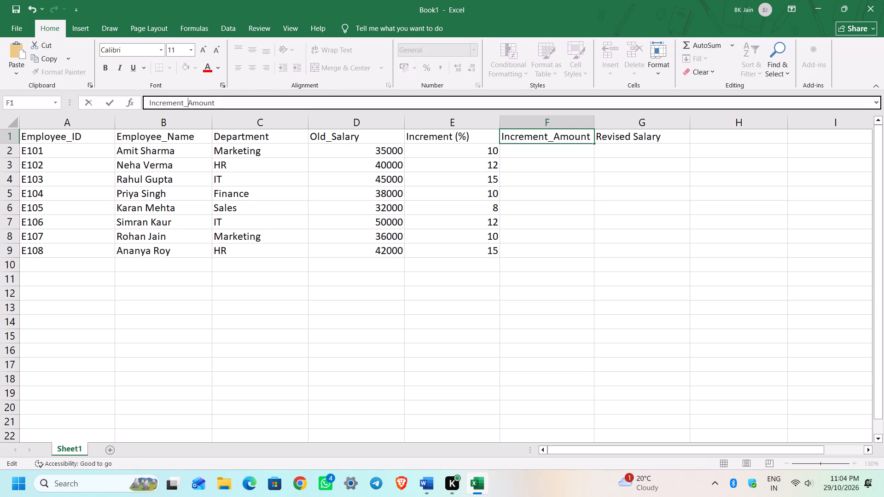
click(630, 142)
click(174, 102)
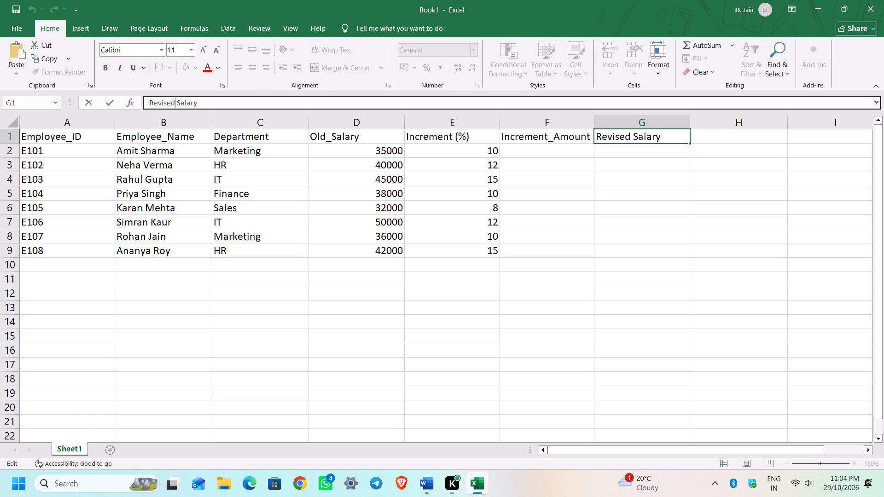
key(Right)
key(BackSpace)
key(shift+underscore)
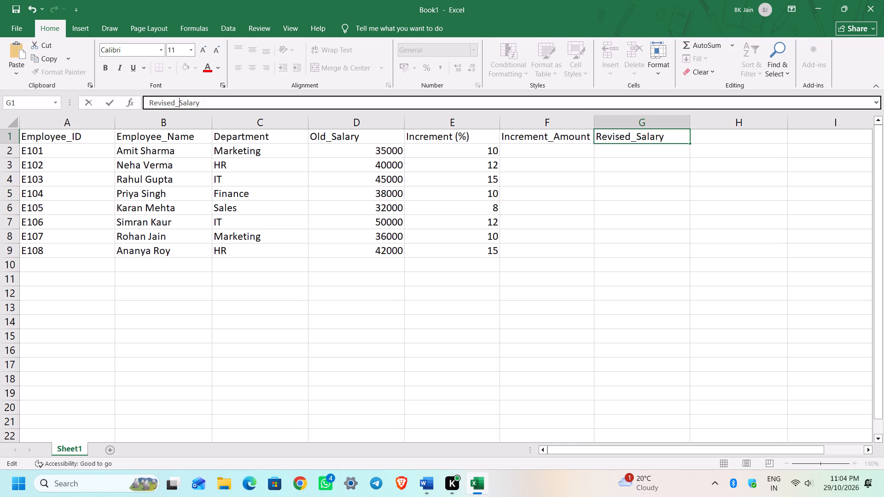
click(227, 105)
click(575, 156)
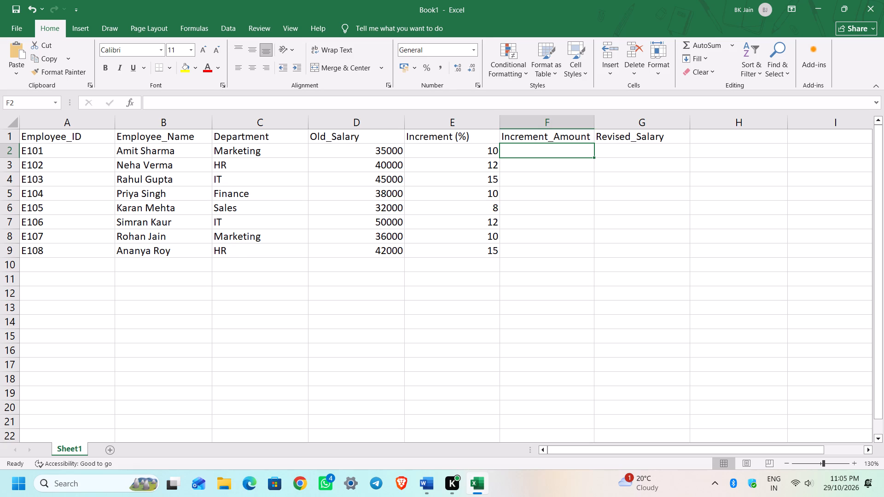
Calculate Increment_Amount in F2 with the formula =(D2*E2*0.01) and fill it down to F9.
key(equal)
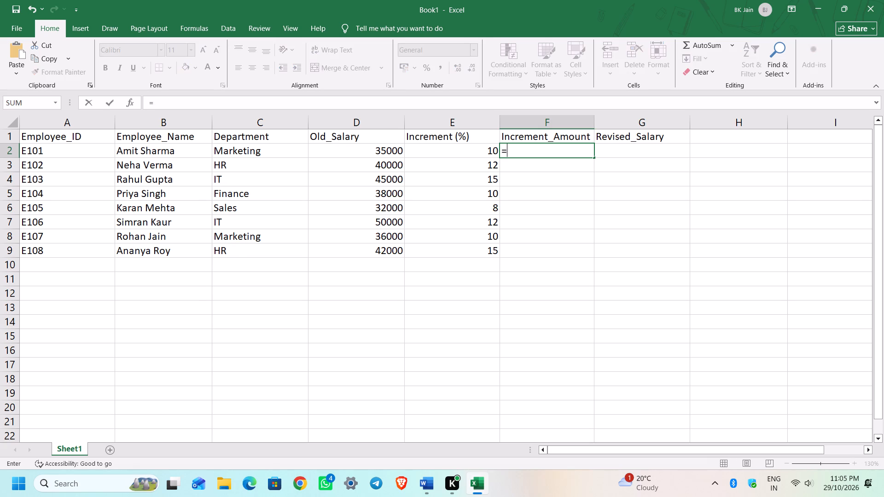
key(shift+parenleft)
ctrl+click(388, 150)
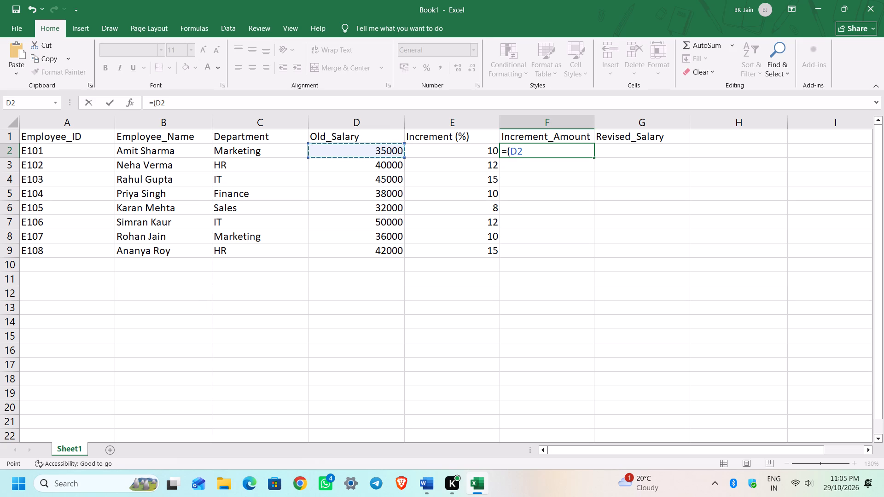
key(asterisk)
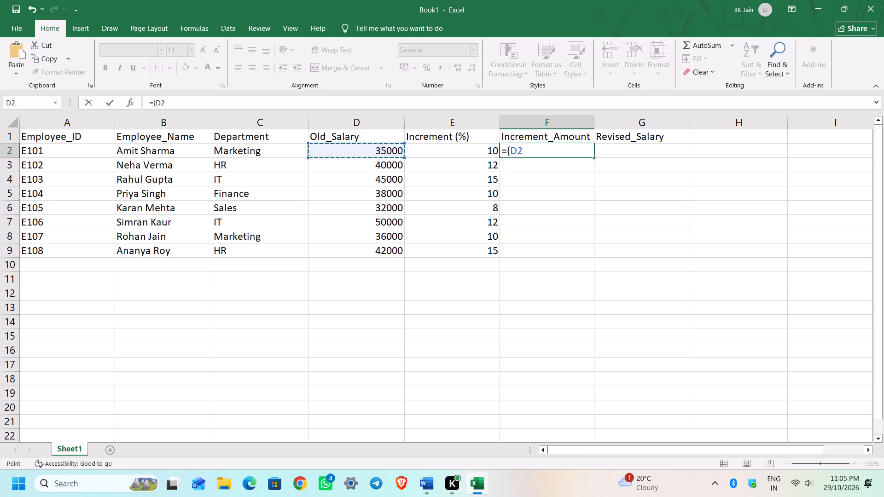
ctrl+click(467, 153)
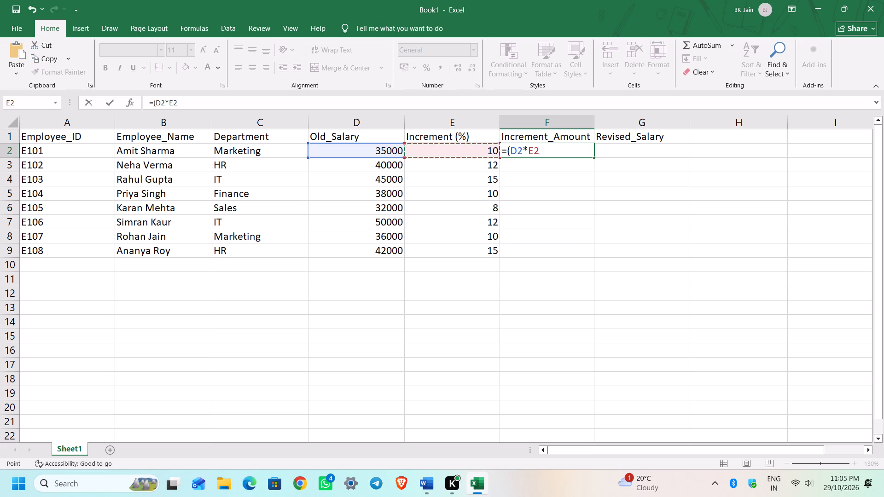
key(asterisk)
text(0.01)
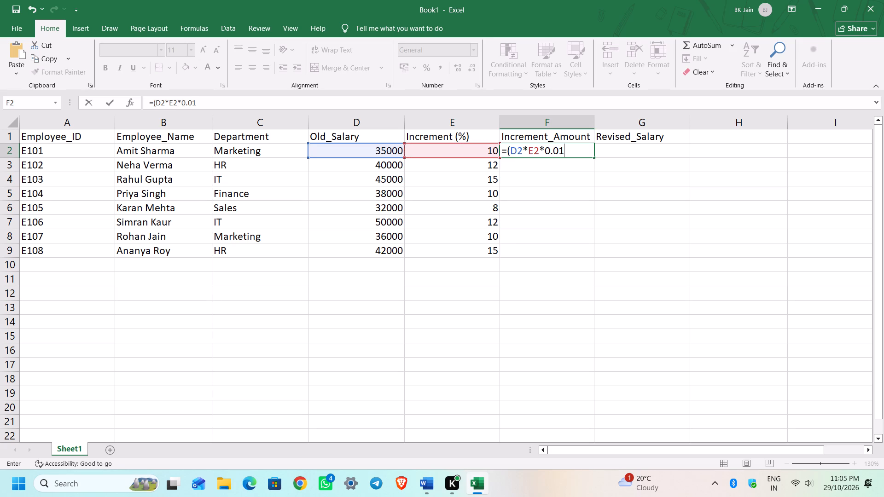
key(shift+parenright)
key(Return)
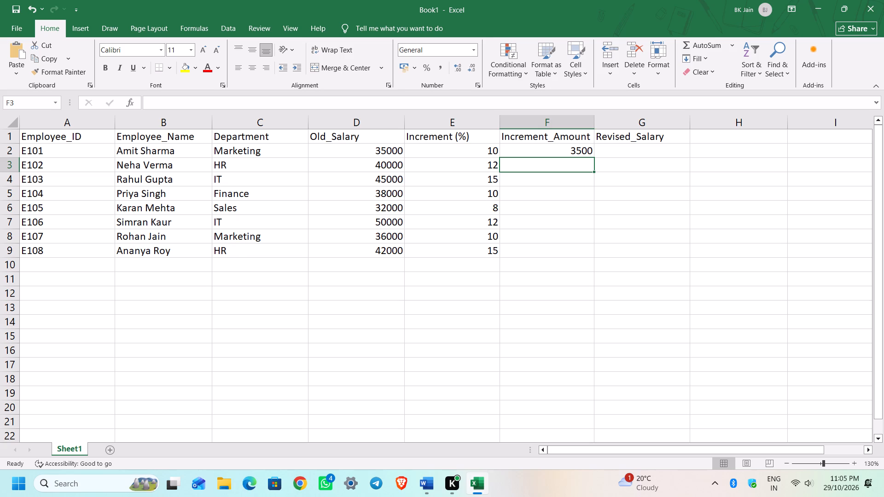
click(509, 153)
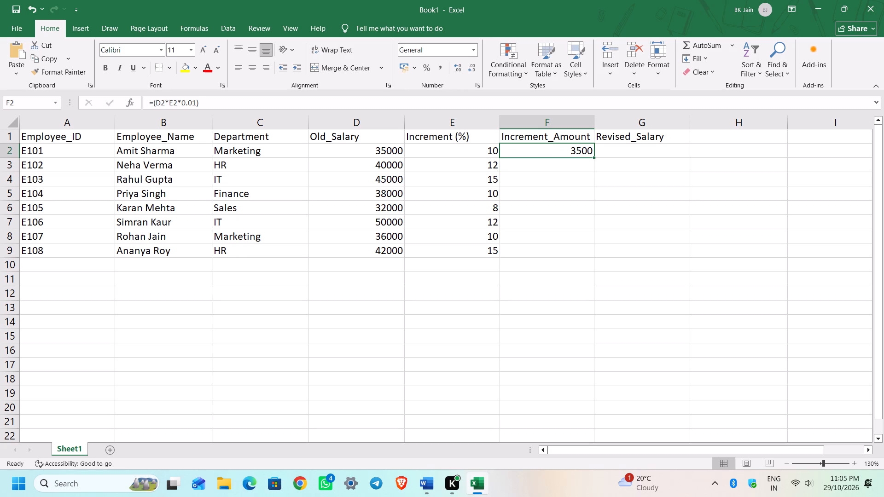
ctrl+drag(594, 157, 586, 258)
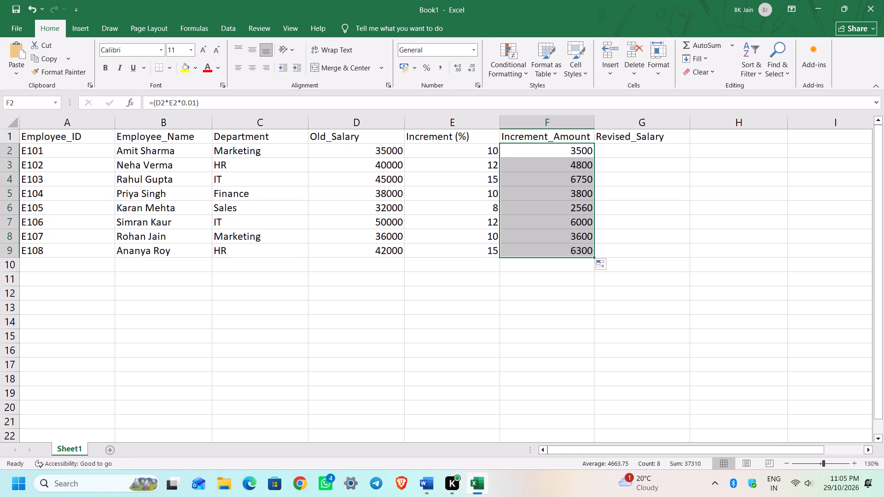
Calculate Revised_Salary in G2 with the formula =(D2+F2) and fill it down to G9.
click(623, 152)
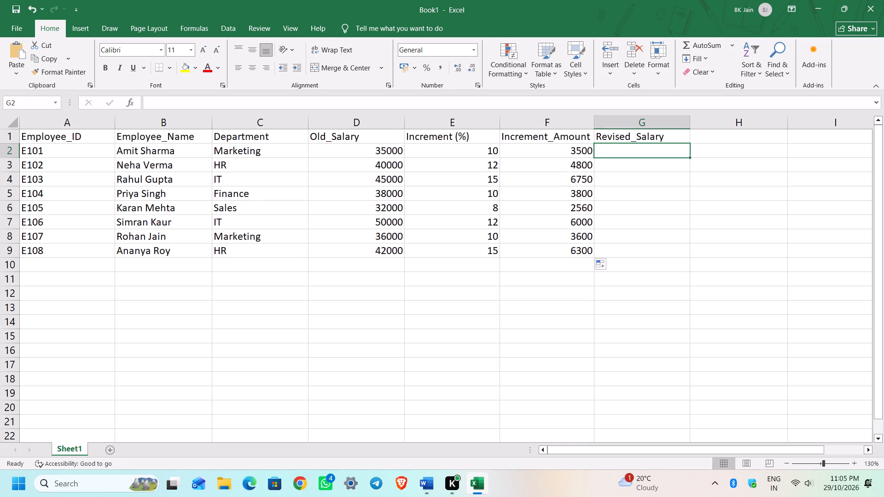
key(equal)
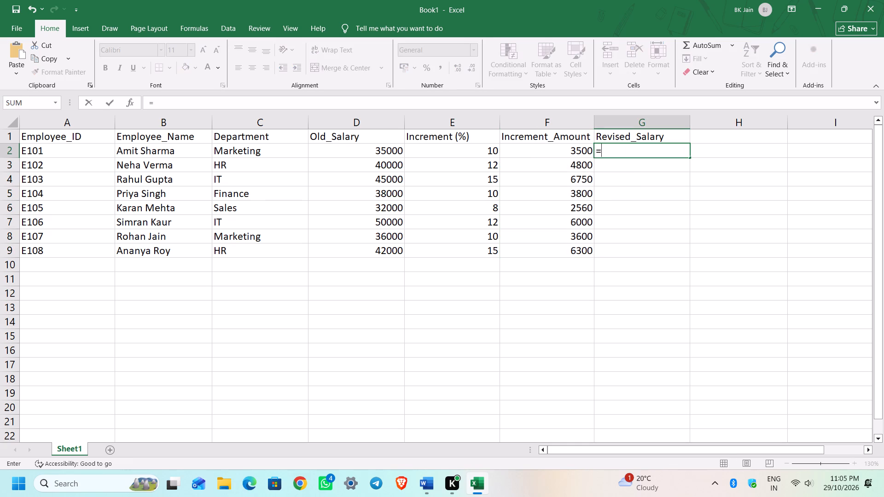
key(shift+parenleft)
ctrl+click(389, 155)
key(plus)
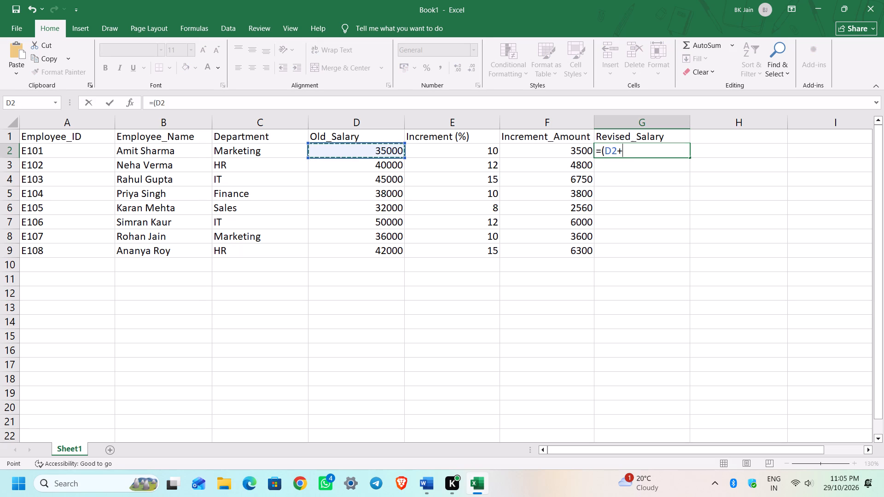
ctrl+click(530, 151)
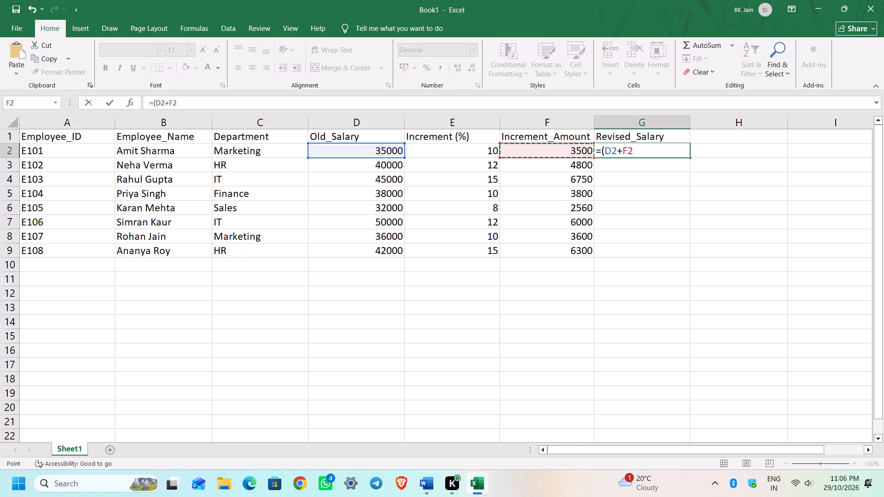
key(shift+parenright)
key(Return)
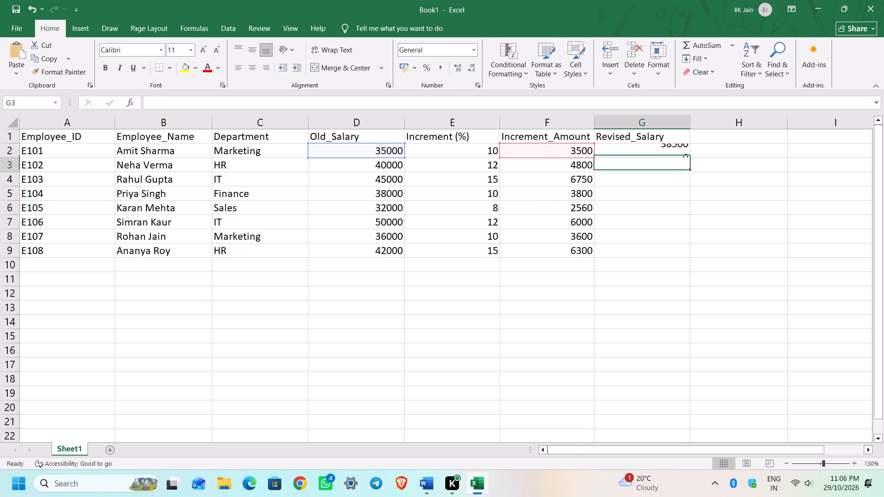
click(661, 150)
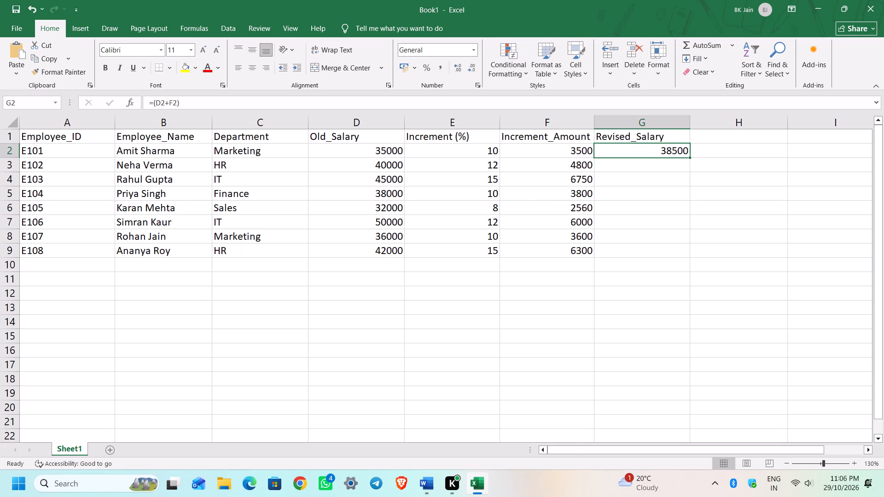
ctrl+drag(689, 157, 687, 246)
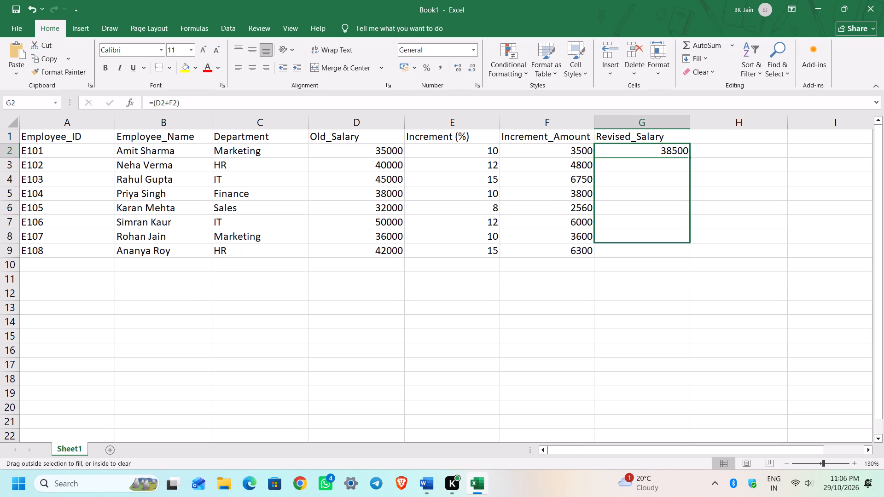
ctrl+drag(687, 246, 687, 256)
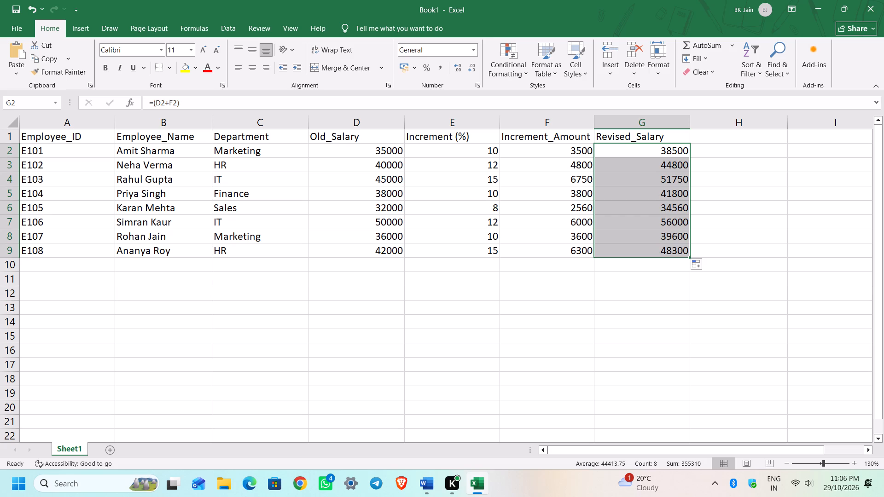
click(669, 268)
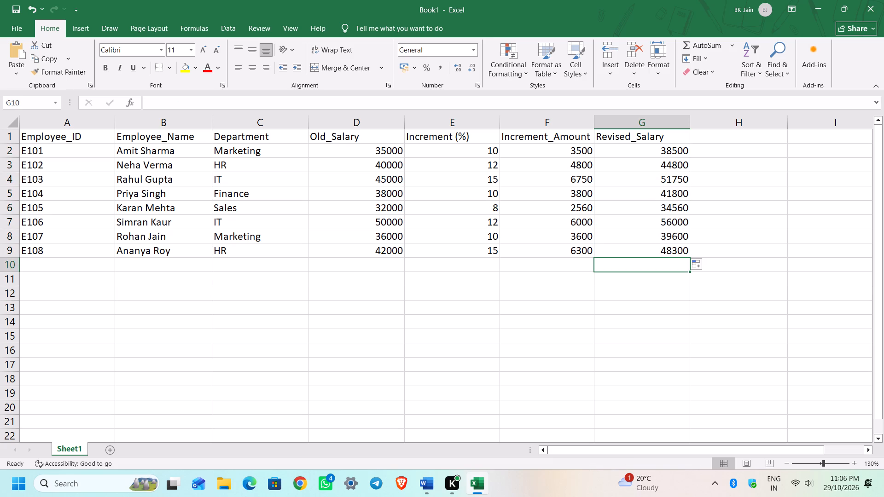
Switch to the Practical 10 Word document and read the first two activities of Task 2.
key(alt+Tab)
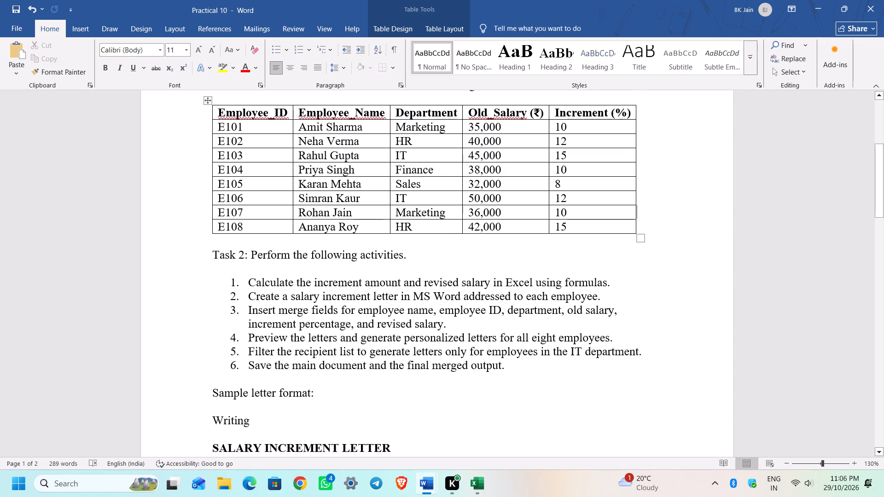
drag(248, 280, 625, 280)
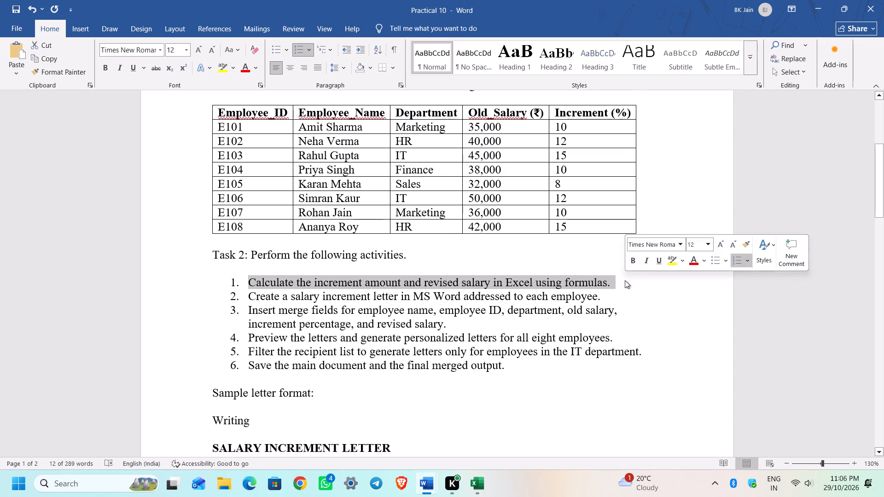
click(625, 280)
drag(247, 296, 316, 296)
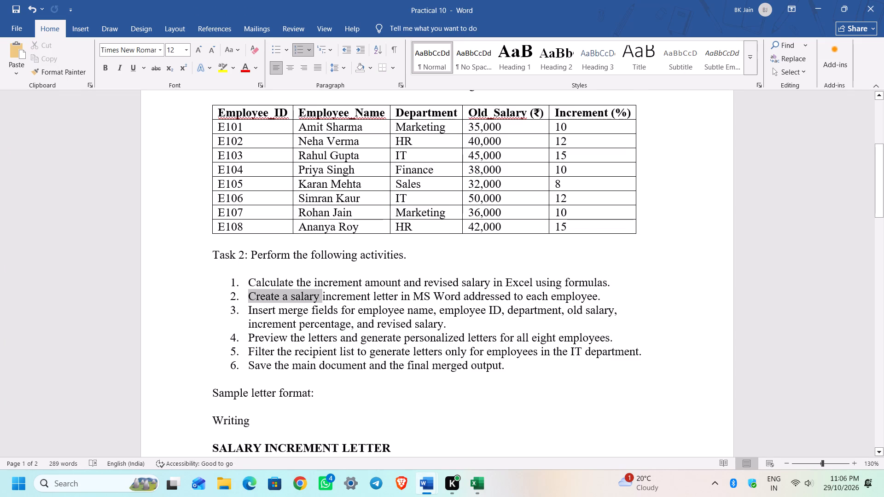
drag(316, 296, 547, 299)
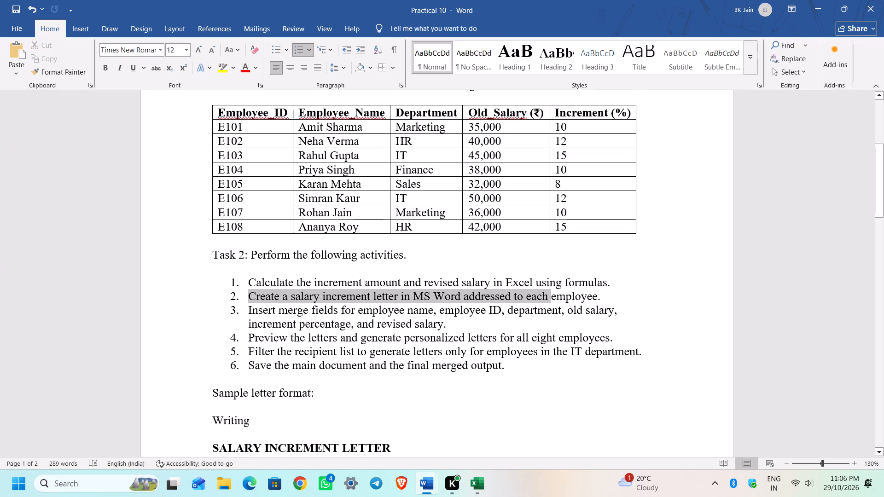
drag(547, 299, 589, 300)
click(637, 300)
Copy the whole sample letter, from the SALARY INCREMENT LETTER heading through the Human Resources Department sign-off.
scroll(543, 286, down, 6)
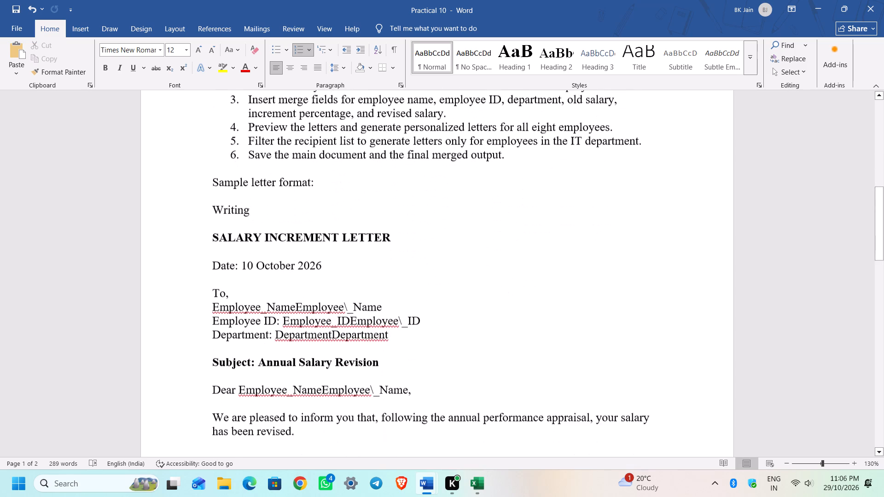
scroll(493, 274, down, 2)
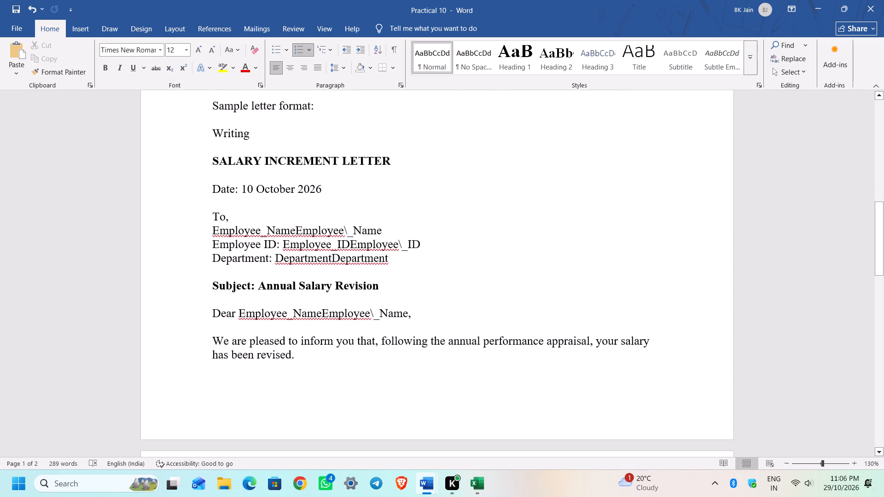
drag(211, 160, 243, 212)
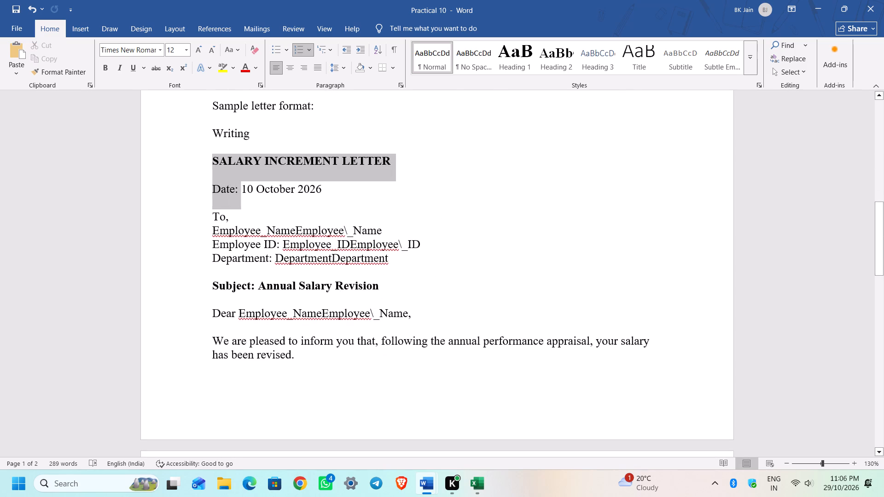
drag(243, 212, 392, 496)
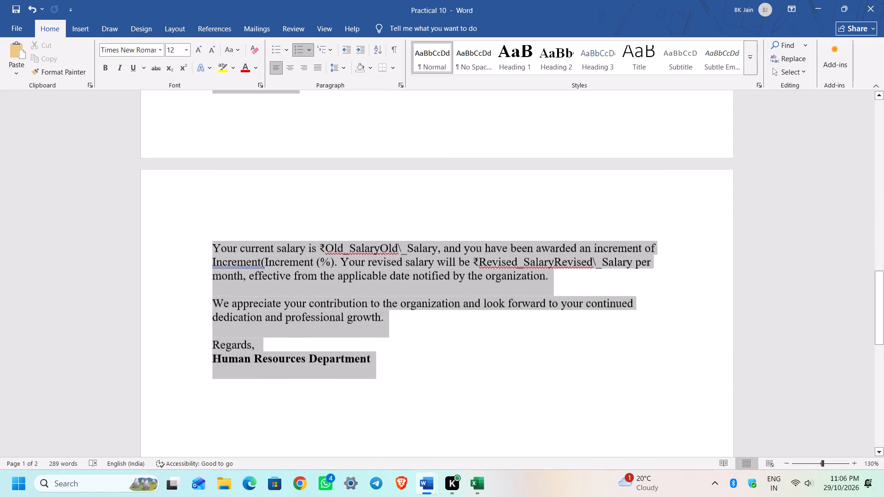
drag(392, 496, 376, 189)
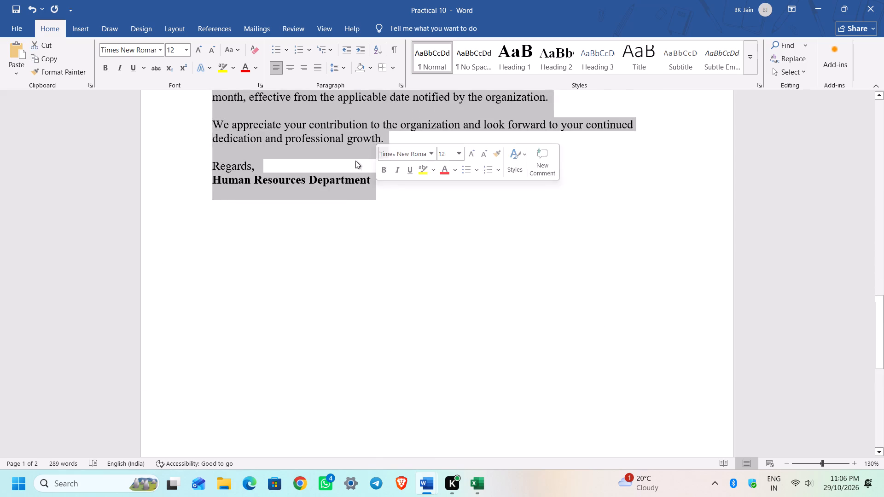
right_click(343, 143)
click(379, 180)
scroll(379, 180, up, 5)
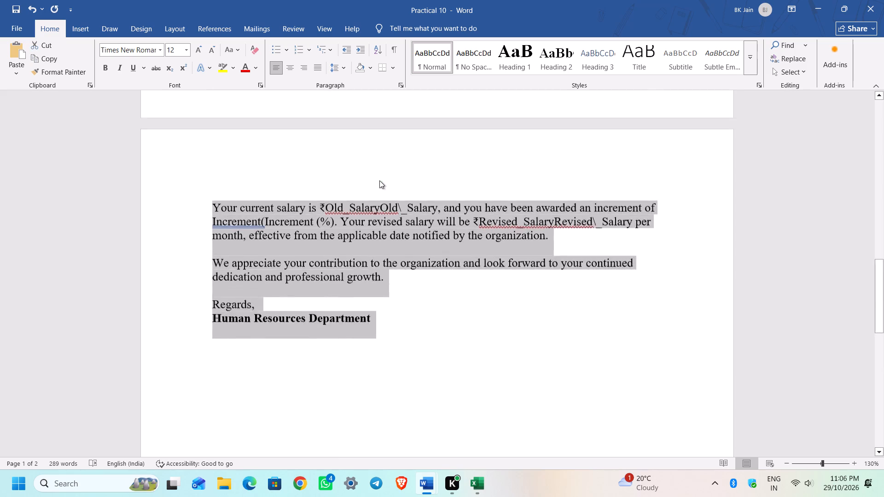
scroll(379, 180, up, 6)
click(398, 198)
Switch to the blank Document1 and paste the copied salary increment letter into it.
key(alt+Tab)
key(alt+Tab)
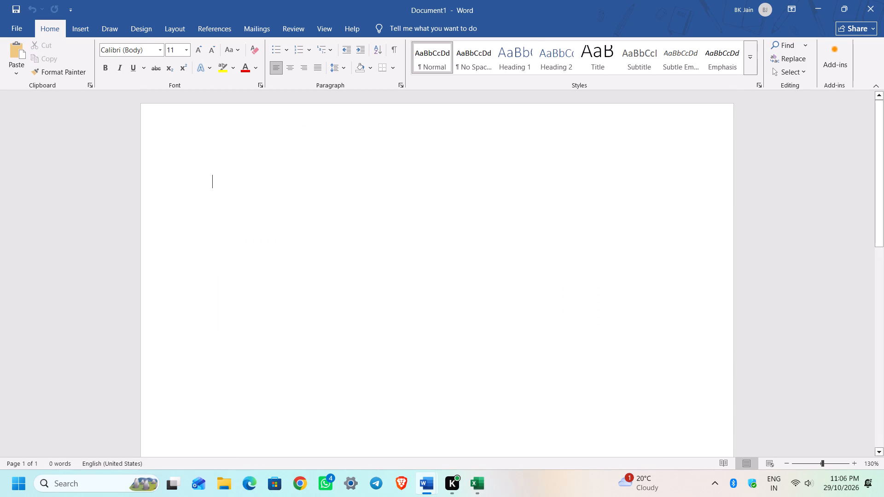
right_click(295, 155)
right_click(270, 173)
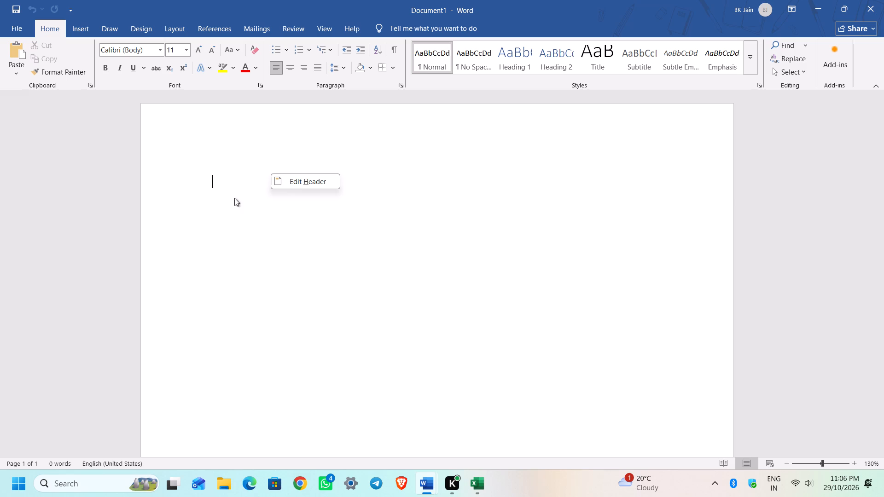
right_click(209, 196)
right_click(218, 185)
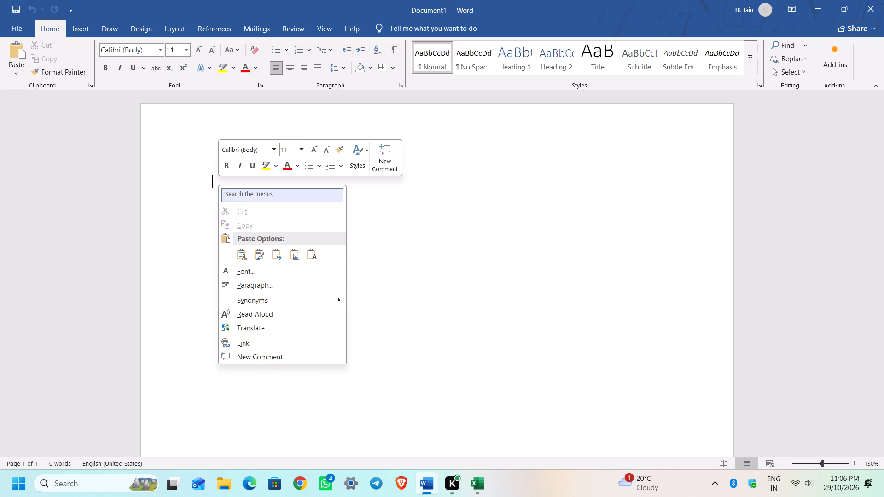
click(188, 178)
right_click(215, 179)
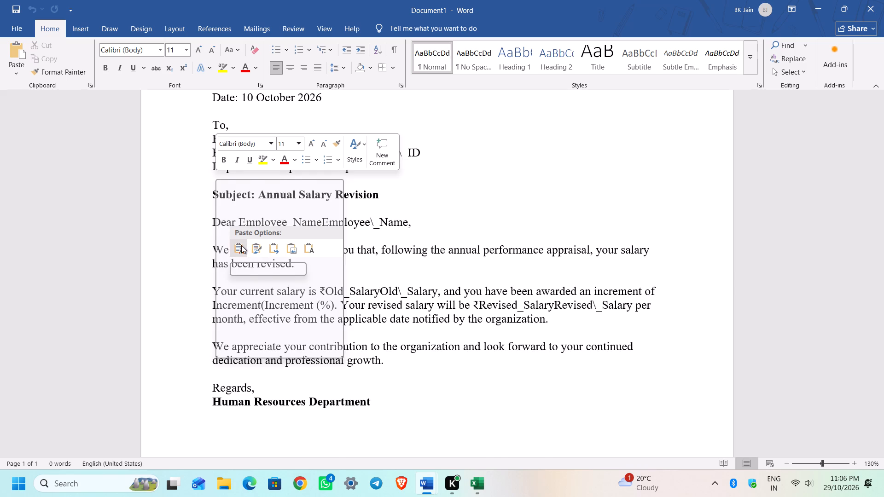
click(416, 209)
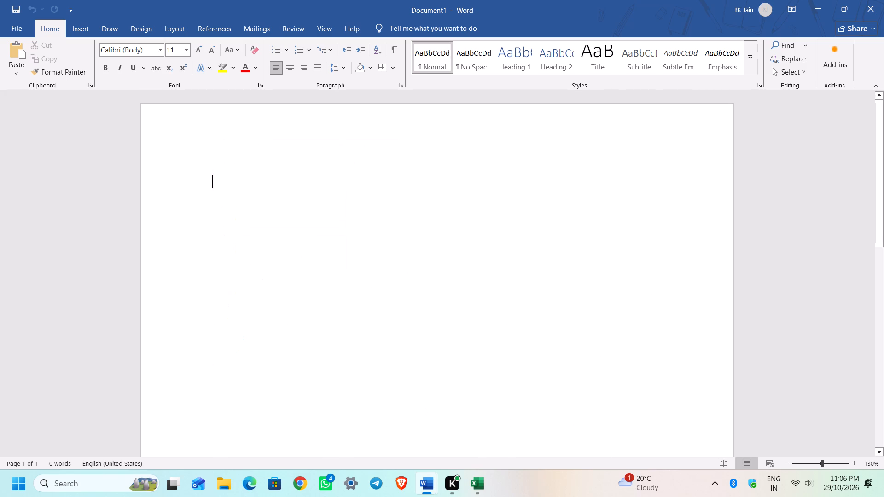
key(ctrl+v)
scroll(343, 208, up, 3)
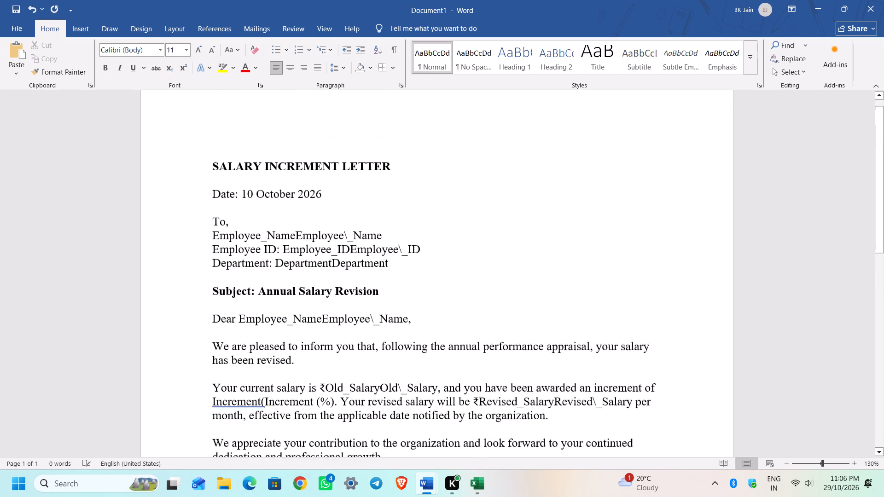
scroll(343, 208, up, 1)
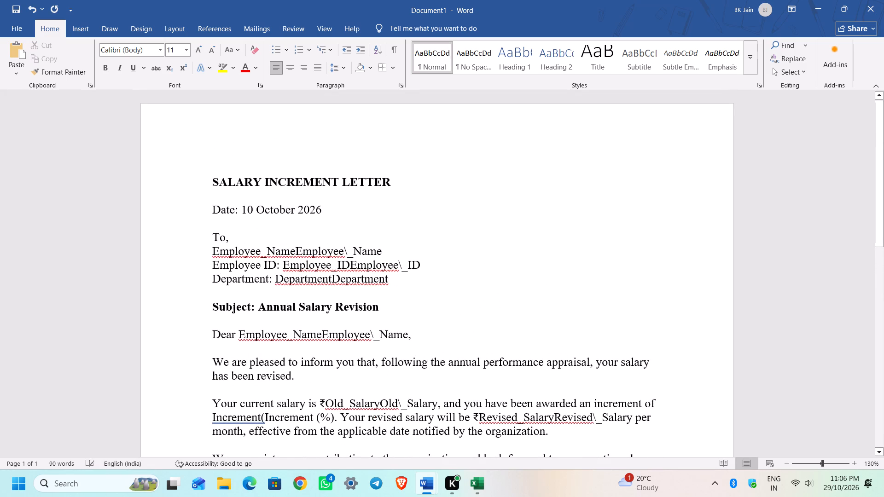
Delete the DepartmentDepartment placeholder text after the Department: label in the address block.
click(391, 280)
key(BackSpace)
key(BackSpace)
key(BackSpace)
key(BackSpace)
key(BackSpace)
key(BackSpace)
key(BackSpace)
key(BackSpace)
key(BackSpace)
key(BackSpace)
key(BackSpace)
key(BackSpace)
key(BackSpace)
key(BackSpace)
key(BackSpace)
key(BackSpace)
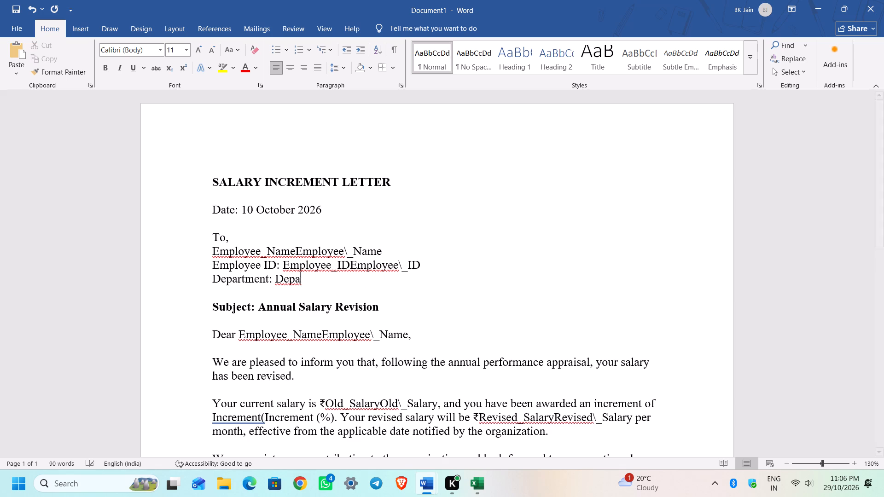
key(BackSpace)
key(BackSpace)
key(BackSpace)
key(BackSpace)
Delete the placeholder text after the Employee ID: label in the address block.
click(436, 269)
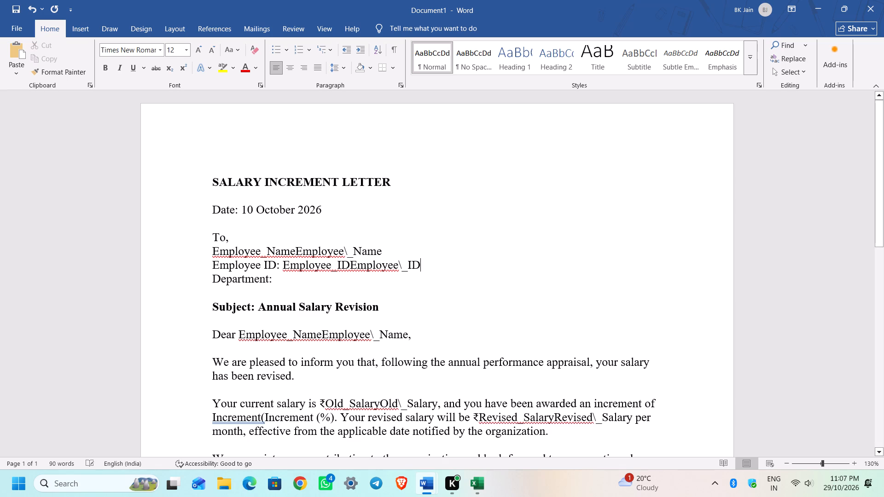
drag(431, 266, 298, 263)
key(BackSpace)
Replace the Employee_Name placeholder line under To, with the label "Employee Name:" followed by a space.
drag(386, 247, 384, 248)
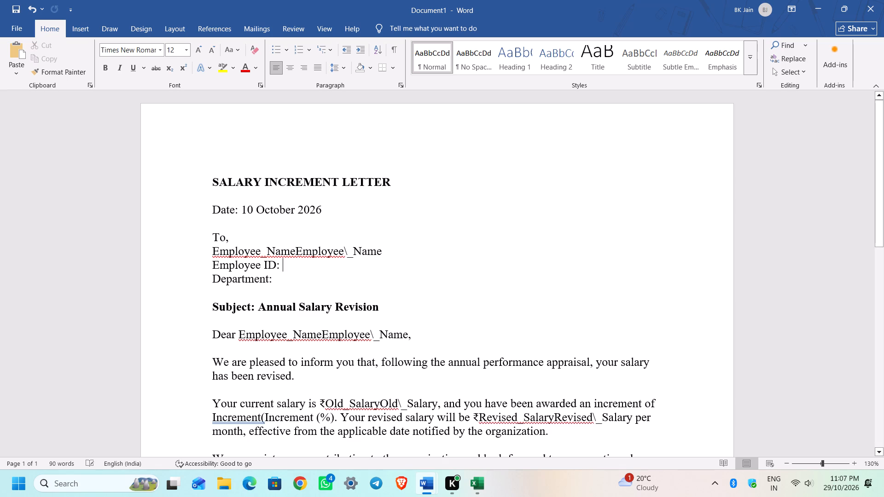
drag(384, 248, 276, 252)
key(BackSpace)
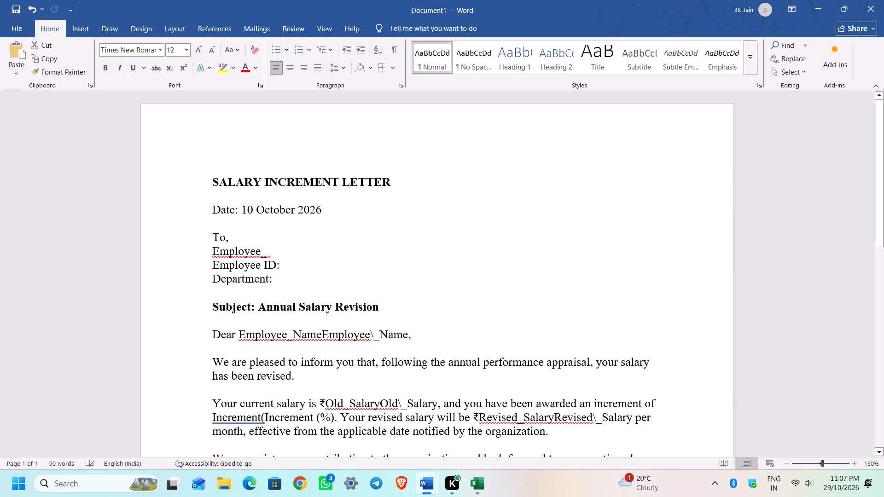
key(BackSpace)
key(space)
text(Name:)
key(space)
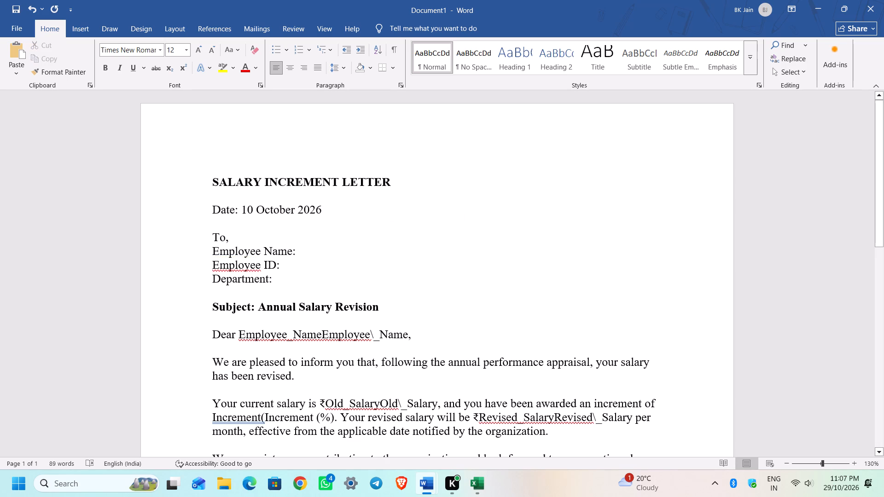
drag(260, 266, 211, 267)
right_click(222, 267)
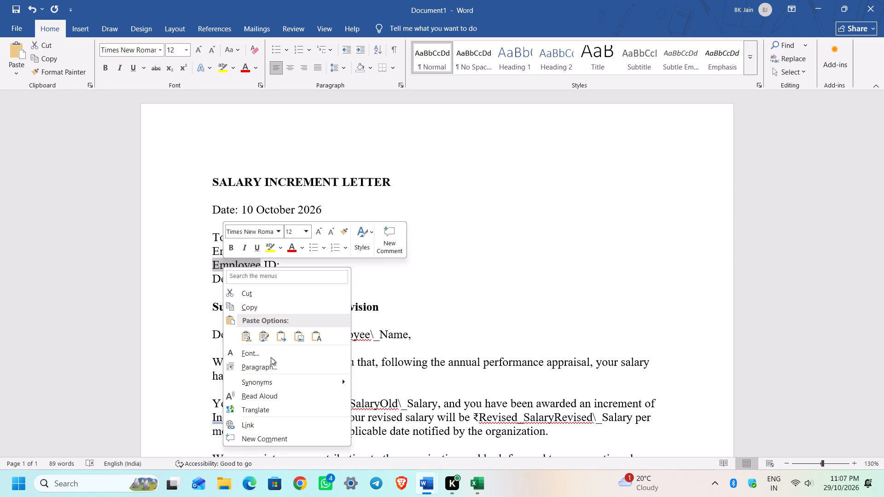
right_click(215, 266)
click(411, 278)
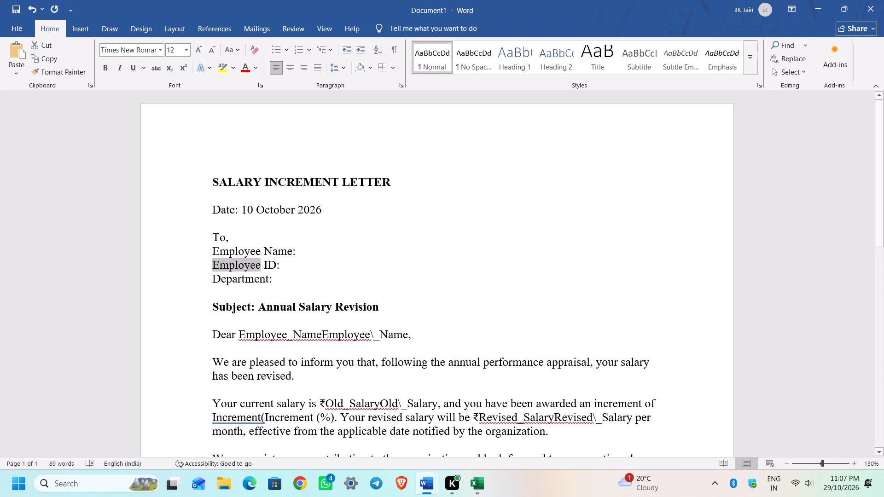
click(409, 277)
Remove the employee name placeholder from the Dear salutation, leaving a space before the comma.
scroll(362, 266, down, 2)
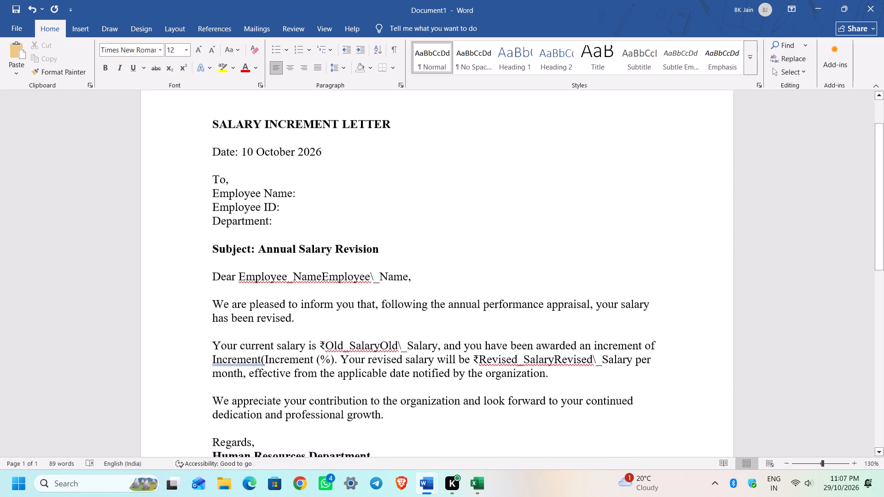
drag(408, 260, 266, 264)
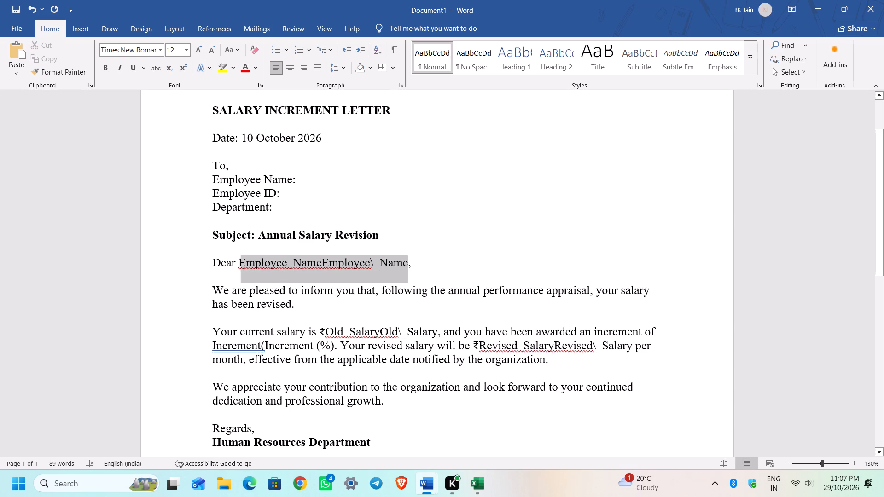
drag(266, 264, 248, 264)
key(BackSpace)
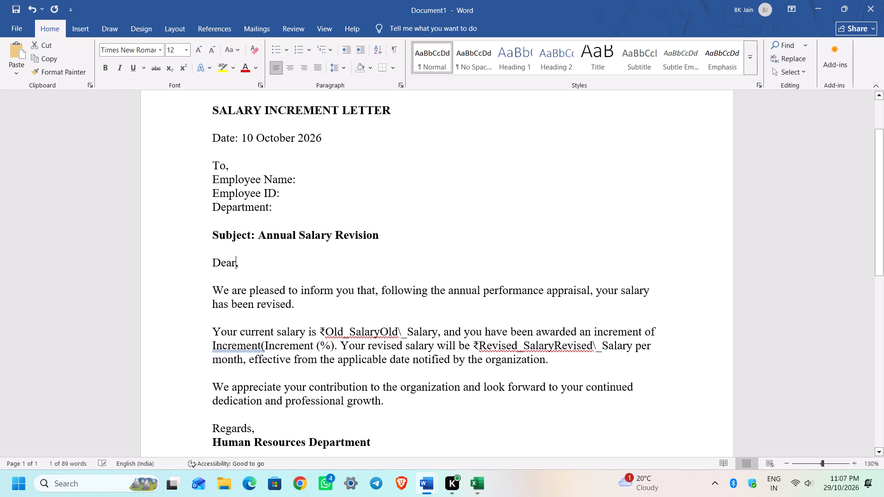
key(space)
Delete the Old_Salary placeholder text after the ₹ sign in the current salary sentence.
scroll(320, 279, down, 1)
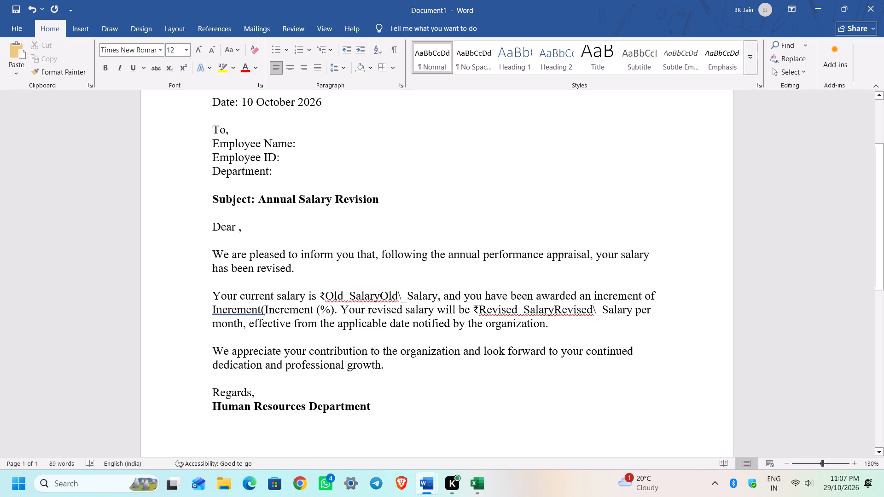
drag(326, 296, 393, 304)
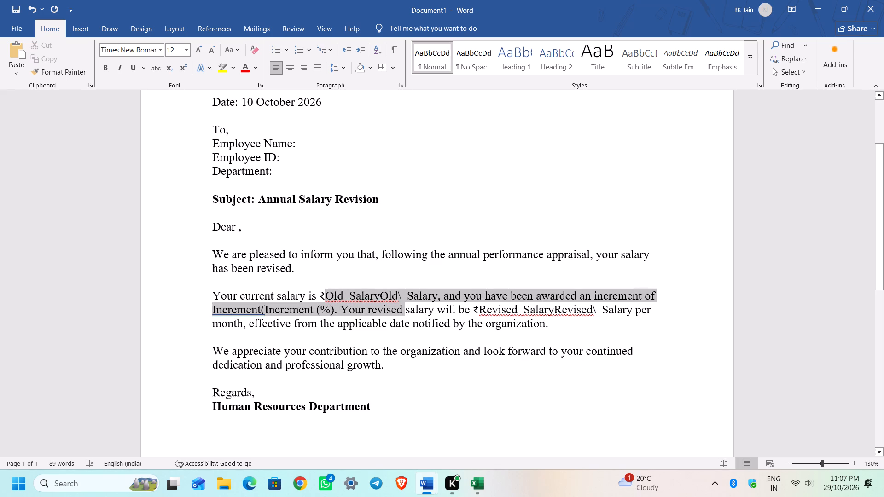
drag(393, 304, 429, 299)
key(BackSpace)
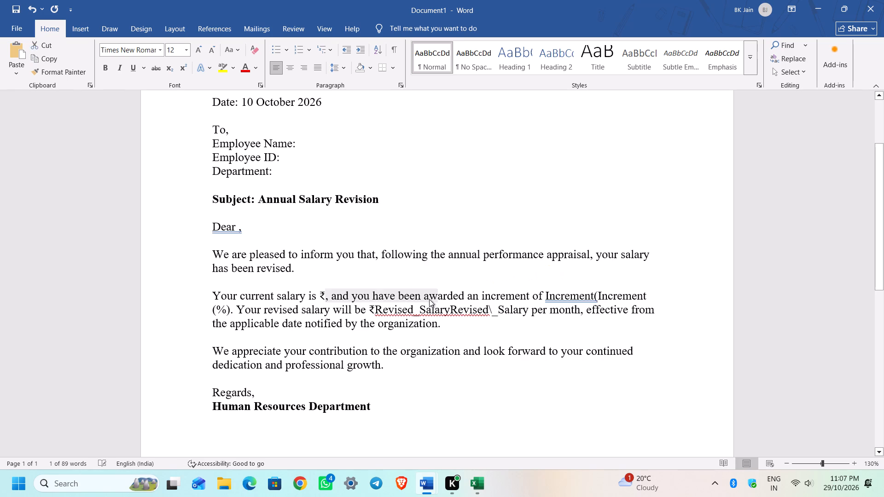
Replace the Revised_Salary placeholder text after the ₹ sign in the revised salary sentence with a vertical bar.
drag(377, 311, 384, 311)
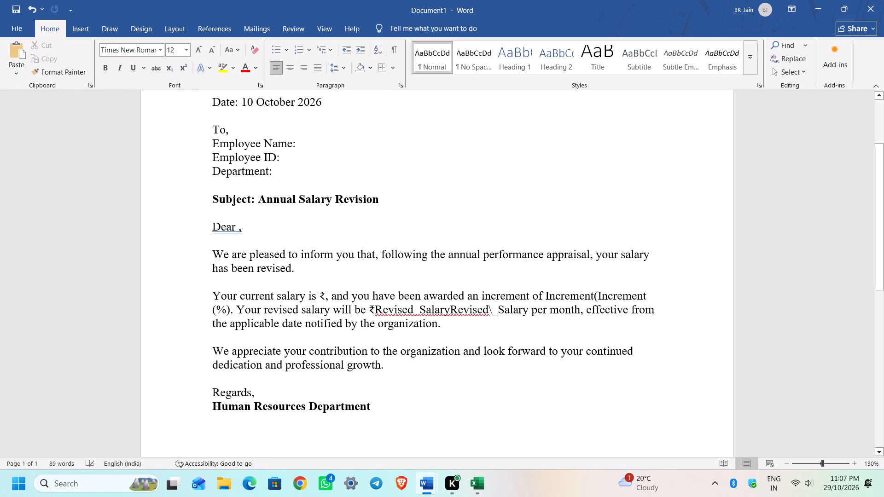
drag(384, 311, 562, 309)
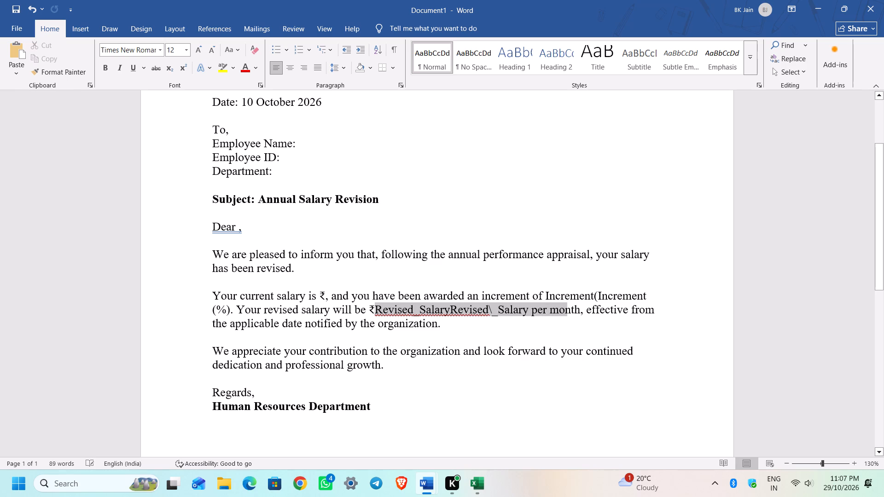
drag(562, 309, 528, 312)
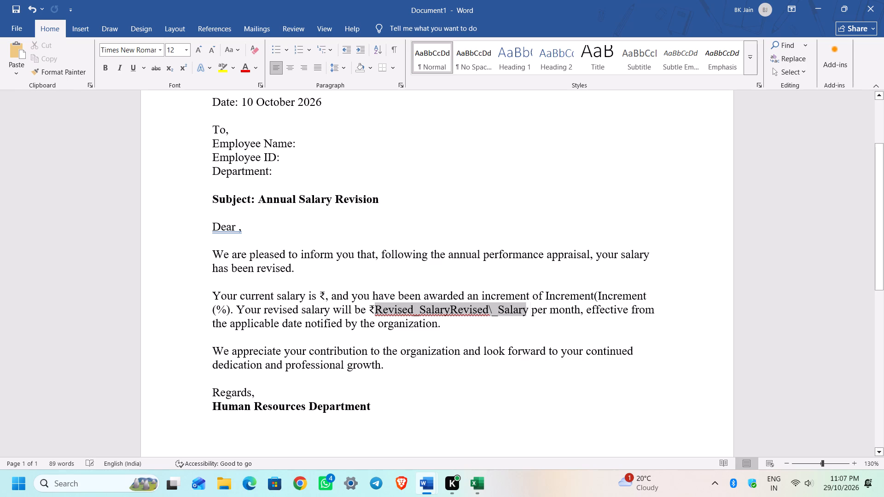
drag(528, 312, 530, 312)
drag(530, 312, 525, 312)
drag(525, 312, 498, 311)
drag(498, 311, 529, 307)
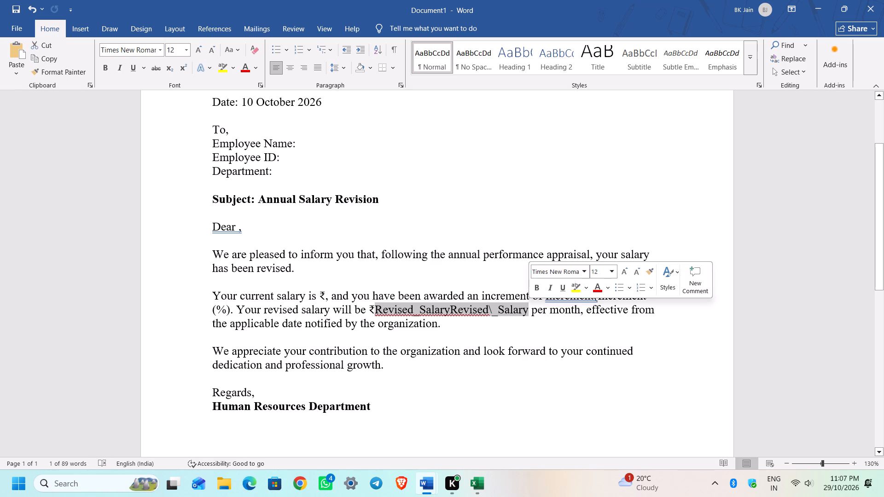
key(shift+bar)
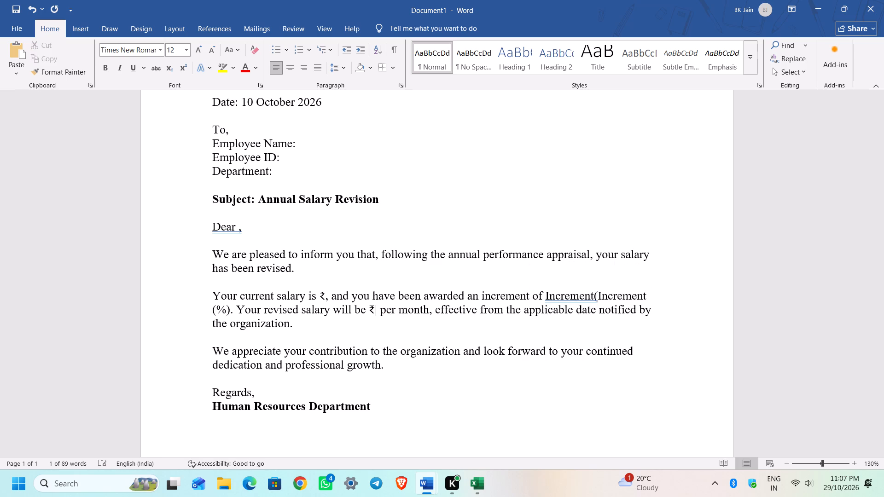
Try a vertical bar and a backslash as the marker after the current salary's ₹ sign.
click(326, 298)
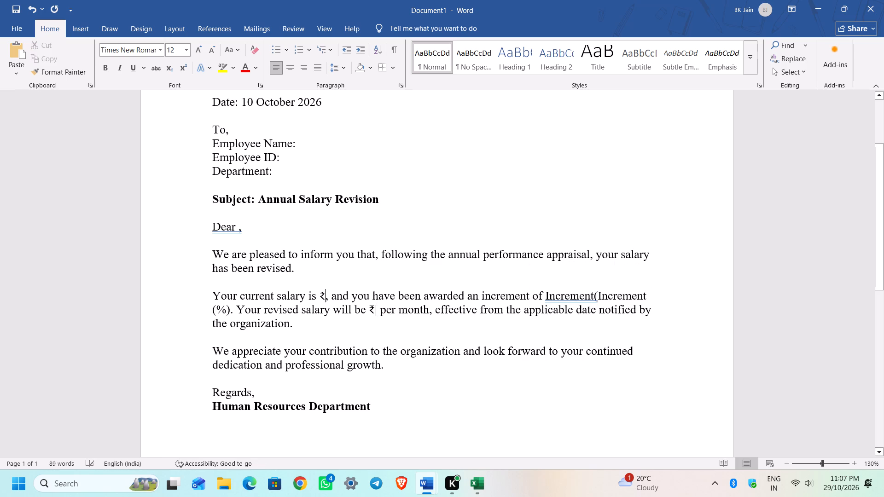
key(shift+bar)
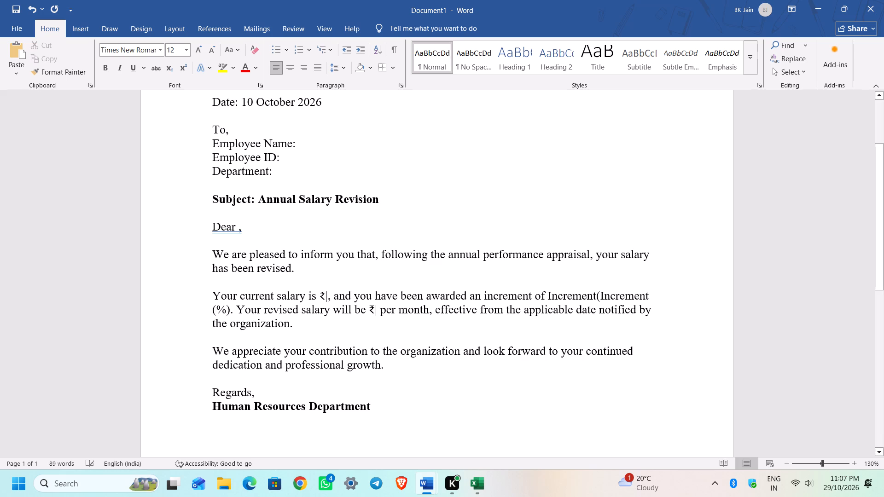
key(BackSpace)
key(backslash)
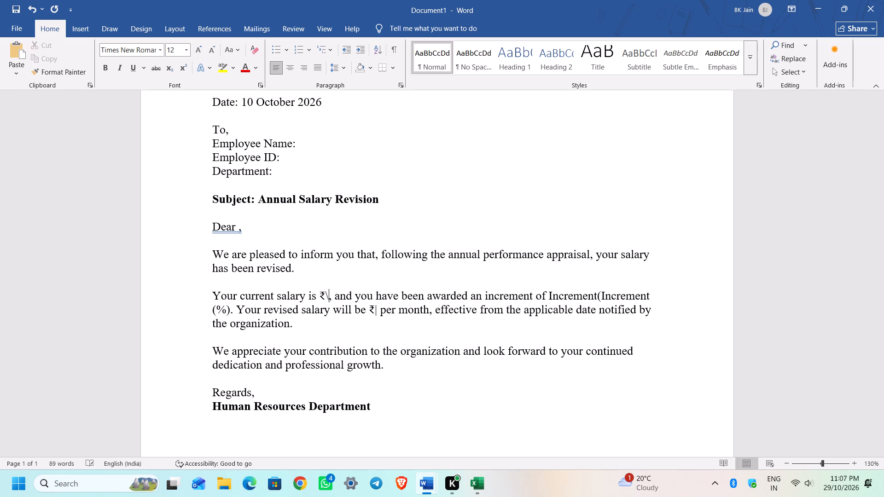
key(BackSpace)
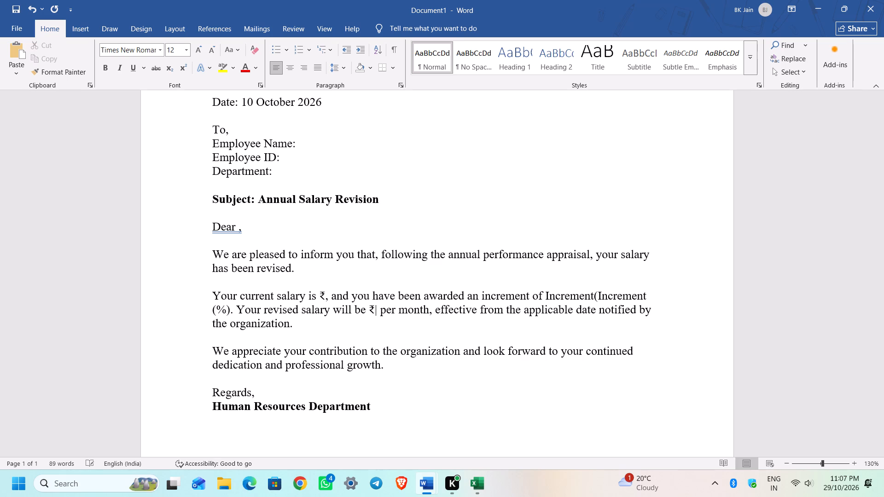
Put an underscore after the current salary's ₹ sign and replace the vertical bar after the revised salary's ₹ sign with an underscore.
key(shift+underscore)
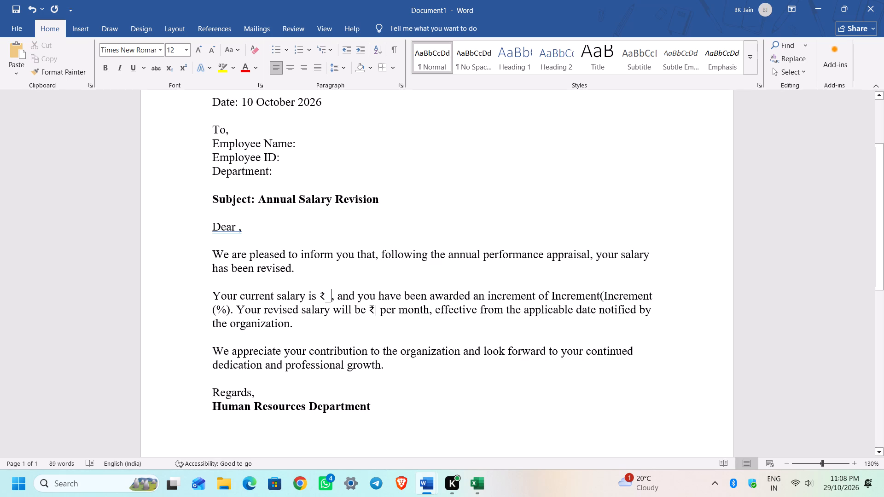
click(377, 311)
key(BackSpace)
key(shift+underscore)
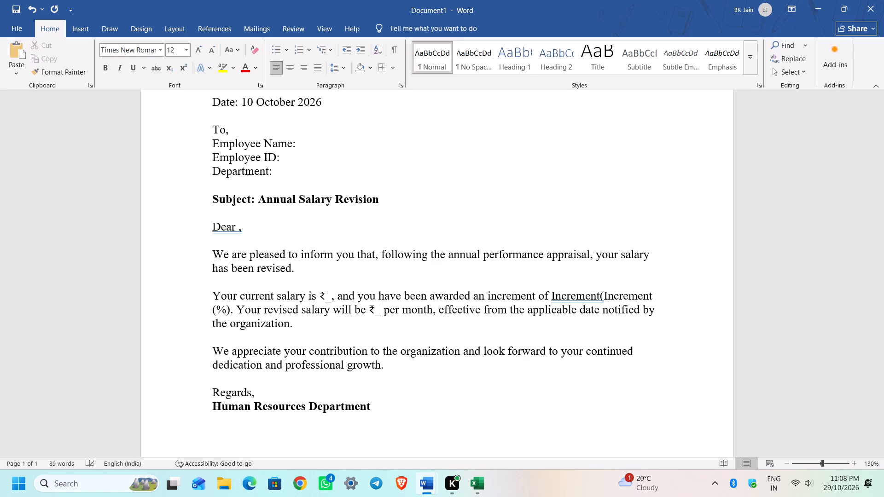
Add an underscore placeholder after Dear and after the Employee Name, Employee ID and Department labels in the letter.
click(240, 228)
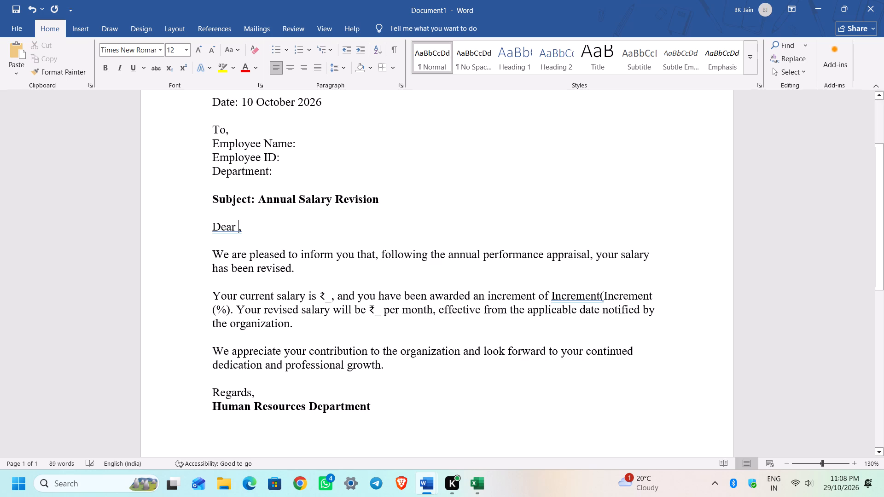
key(shift+underscore)
click(311, 150)
key(shift+underscore)
click(292, 156)
key(shift+underscore)
click(283, 174)
key(shift+underscore)
Replace the Increment placeholder text before (%) in the current salary sentence with an underscore.
drag(552, 297, 552, 297)
drag(552, 297, 554, 297)
drag(554, 297, 651, 293)
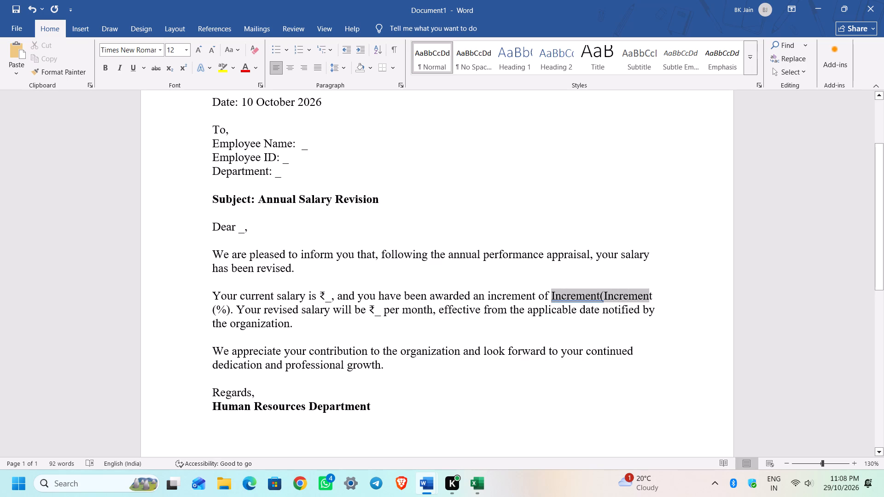
drag(651, 293, 651, 293)
key(shift+underscore)
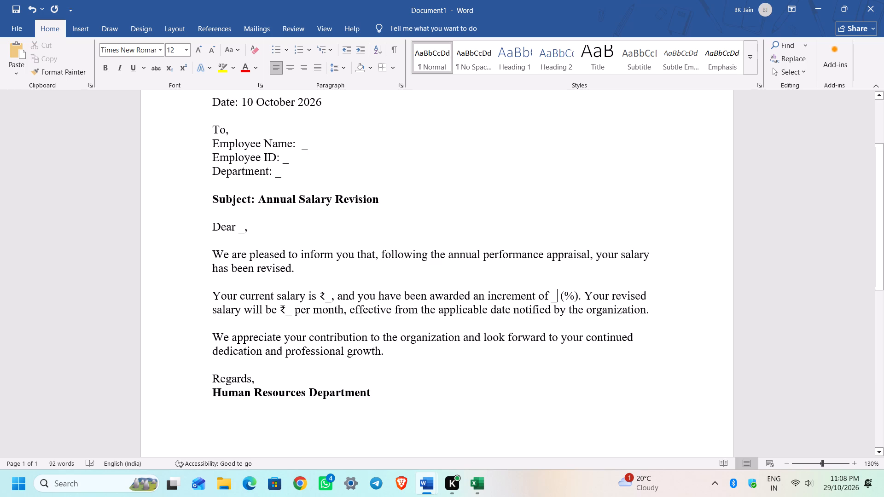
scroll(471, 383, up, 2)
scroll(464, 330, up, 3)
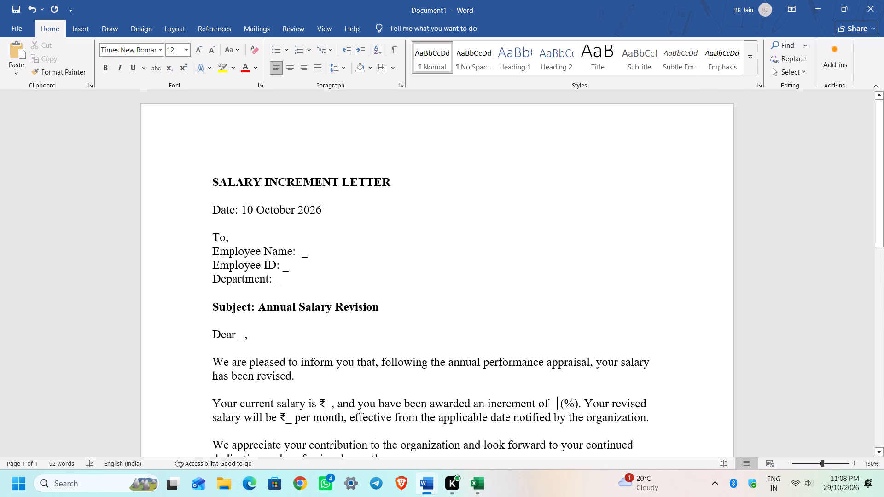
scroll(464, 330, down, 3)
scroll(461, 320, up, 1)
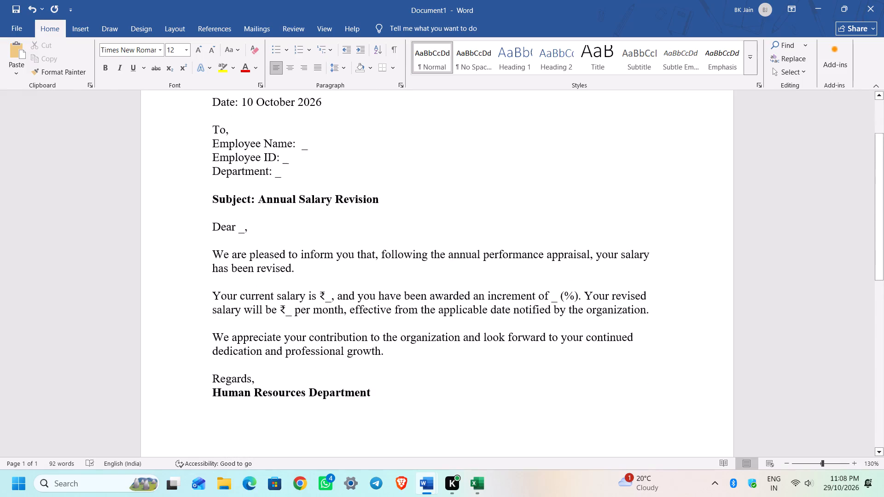
Switch to Excel, save the salary workbook as salarydata in the PRac10 folder under Desktop, and close it.
key(alt+Tab)
key(alt+Tab)
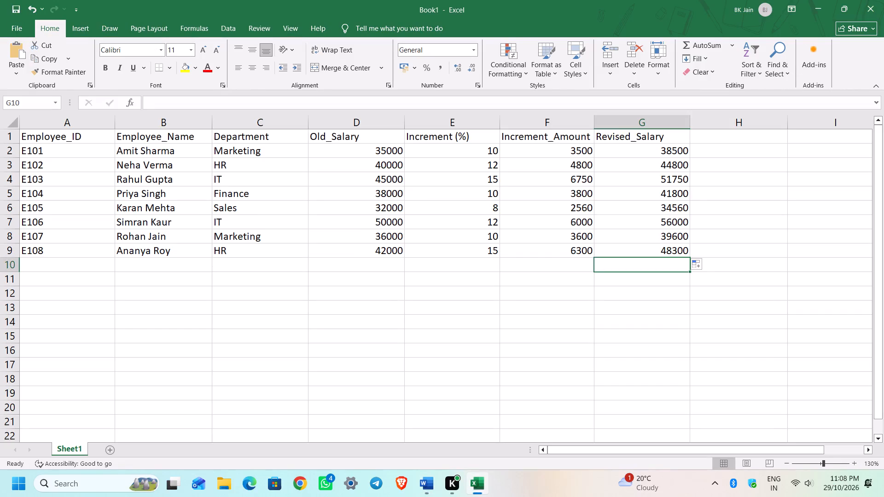
click(23, 29)
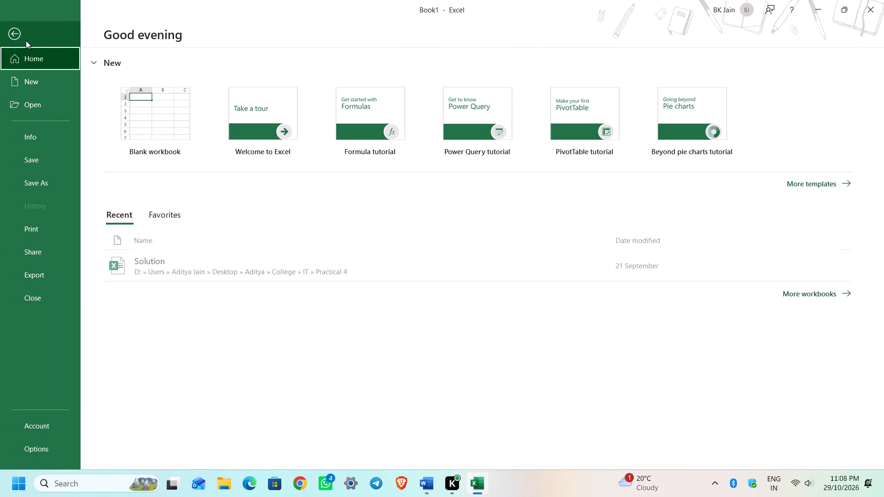
click(43, 162)
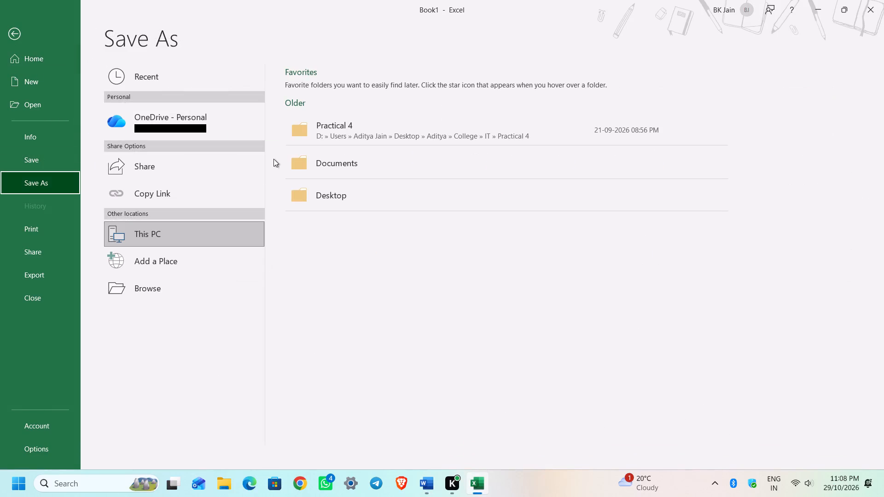
click(192, 234)
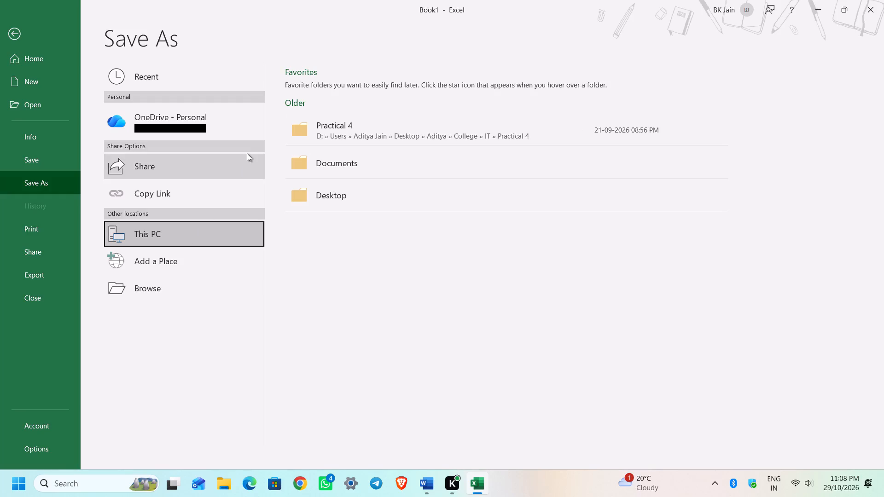
click(163, 229)
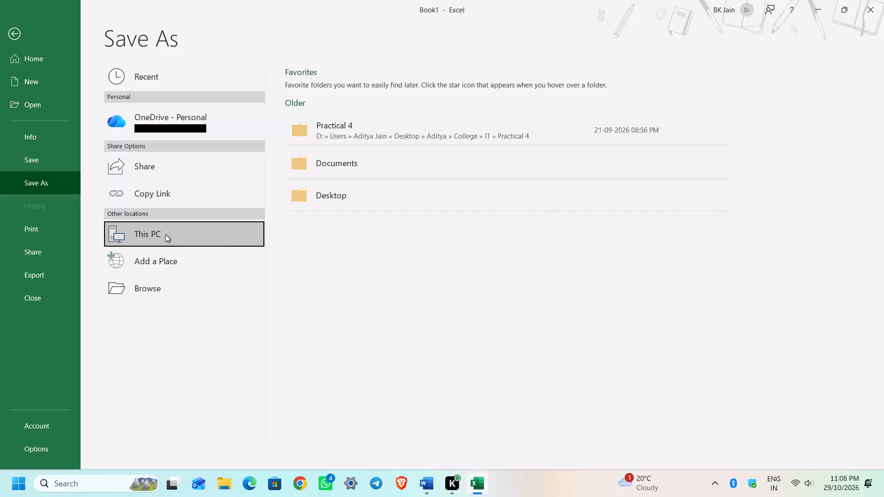
double_click(156, 233)
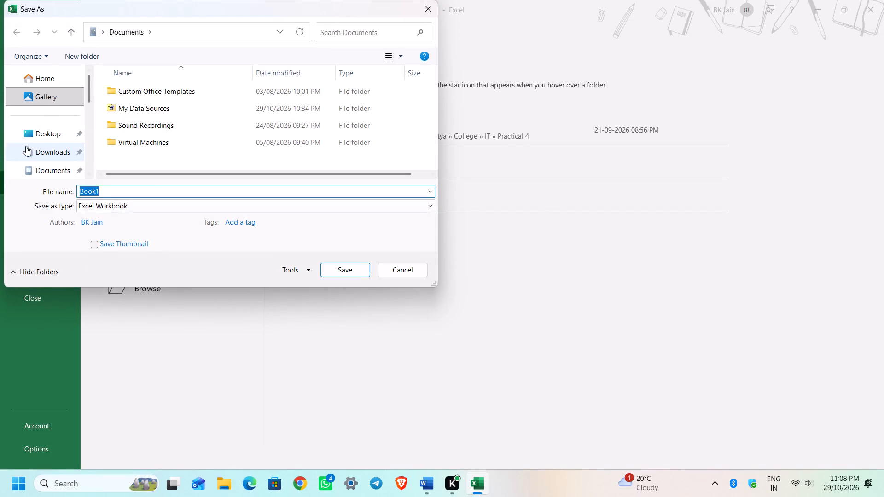
click(34, 134)
double_click(175, 95)
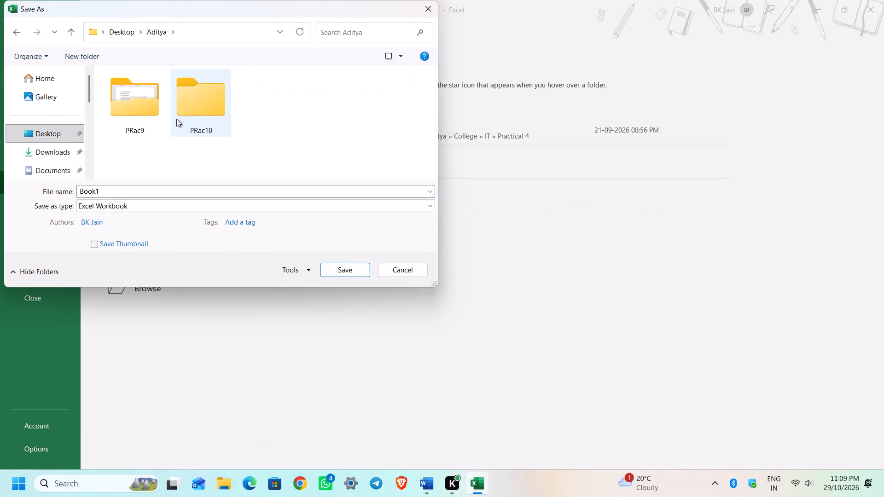
double_click(201, 109)
click(146, 191)
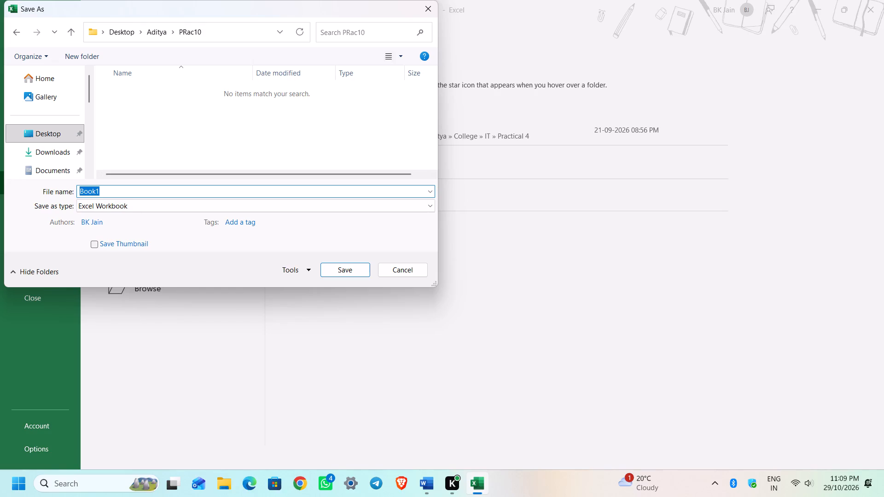
text(salarydata)
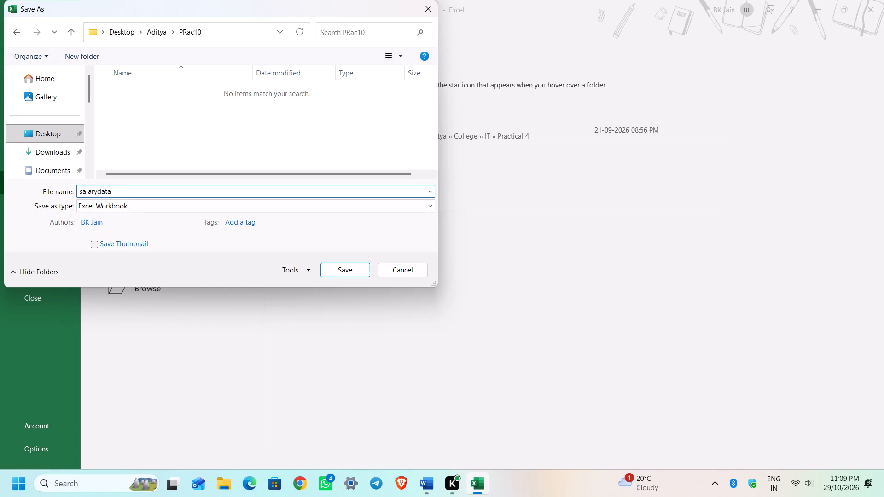
key(Return)
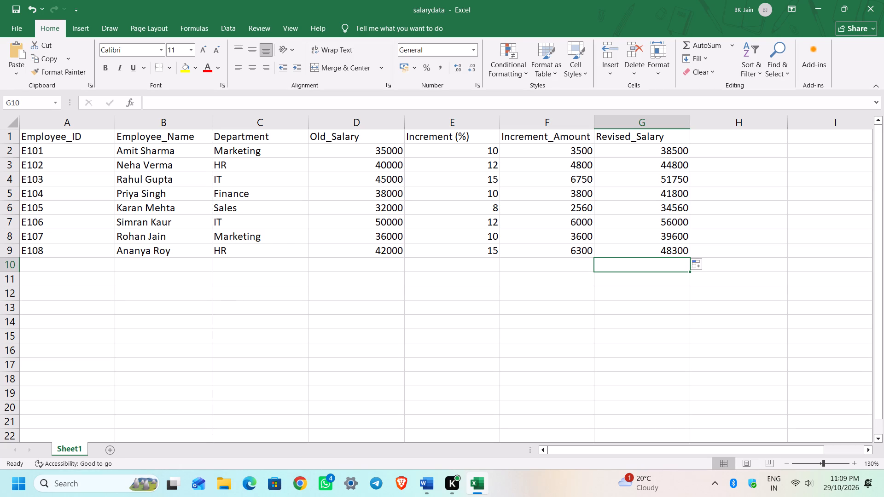
click(883, 0)
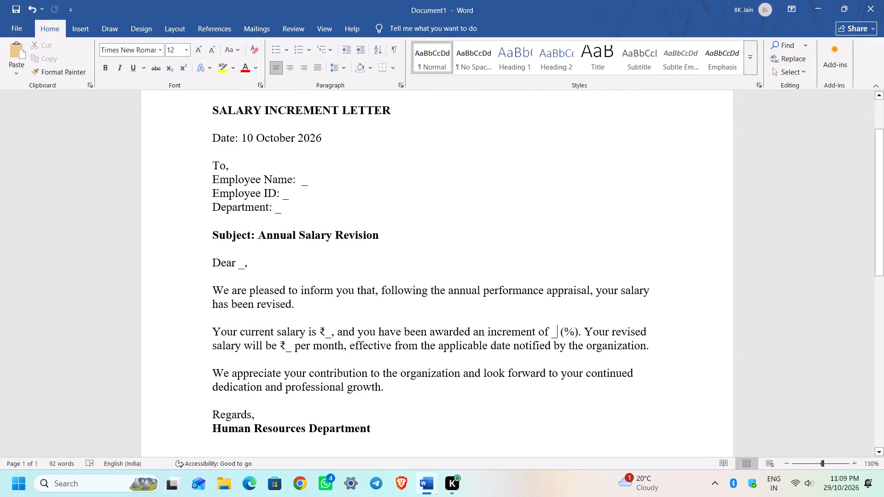
Switch to the Practical 10 document and read Task 2's activities on creating the letter and inserting merge fields.
key(alt+Tab)
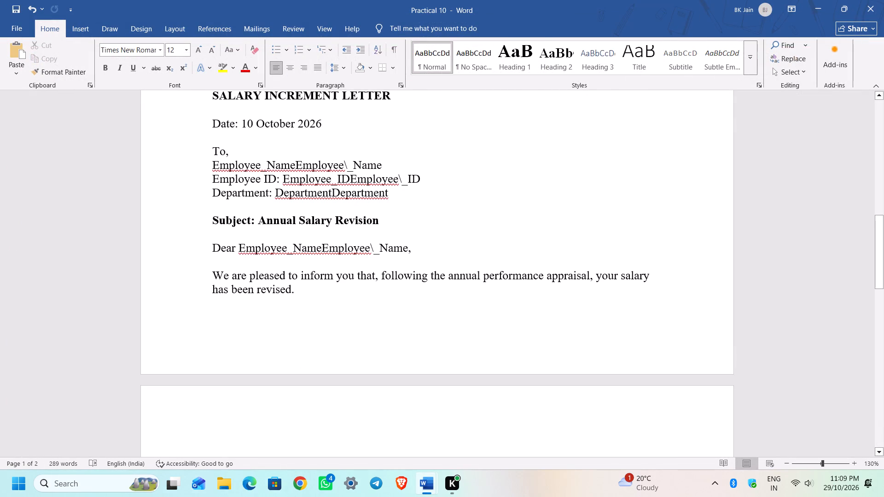
scroll(360, 225, up, 12)
scroll(362, 225, down, 3)
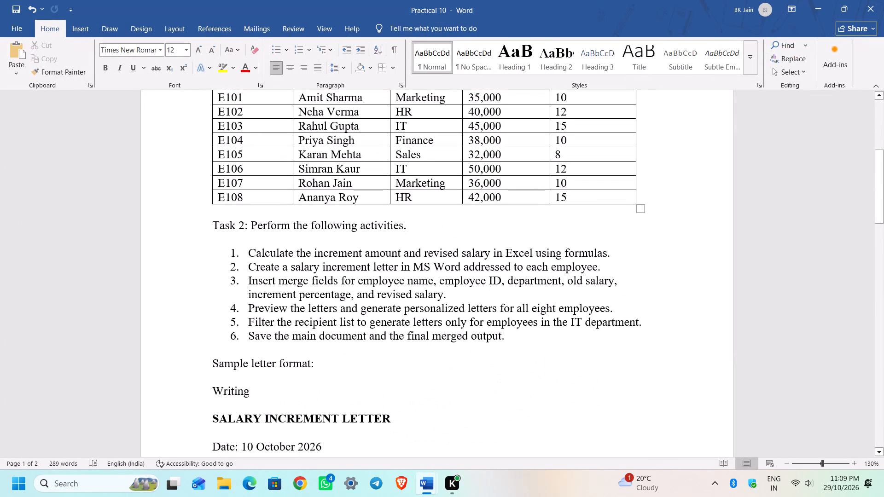
drag(249, 266, 579, 266)
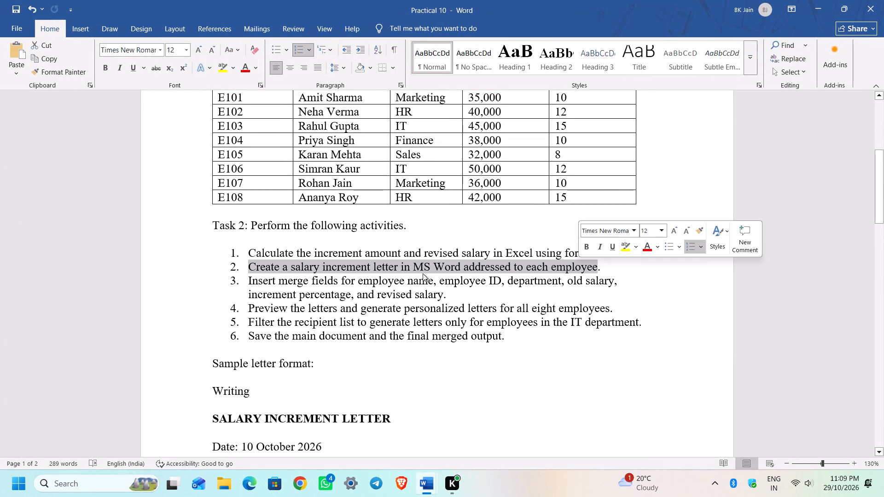
click(305, 278)
drag(248, 280, 426, 283)
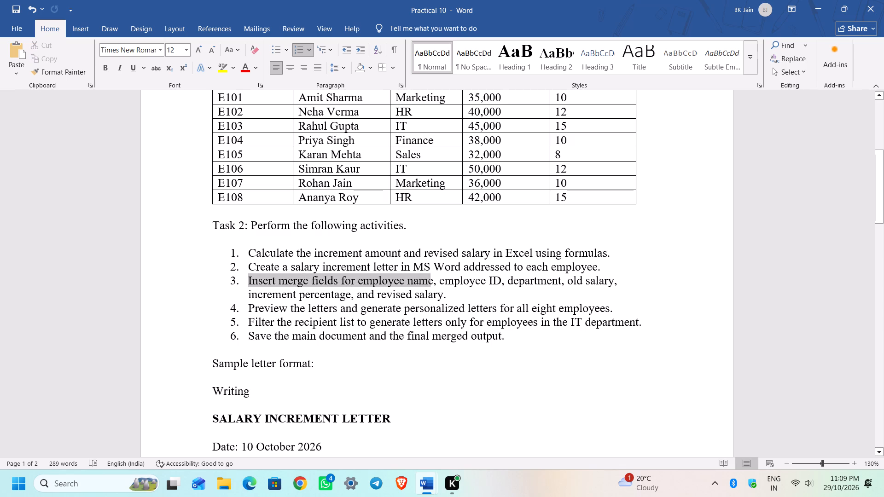
drag(426, 283, 611, 285)
click(465, 285)
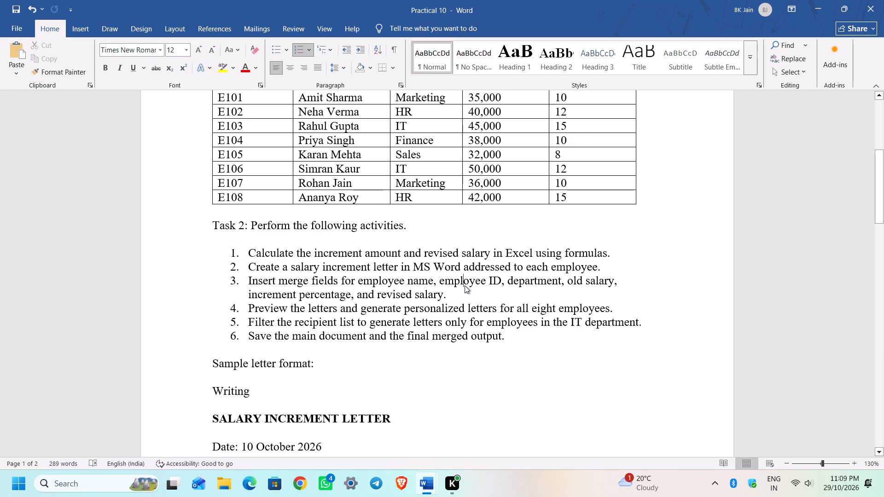
Return to the salary increment letter and start a Letters mail merge for it.
key(alt+Tab)
key(alt+Tab)
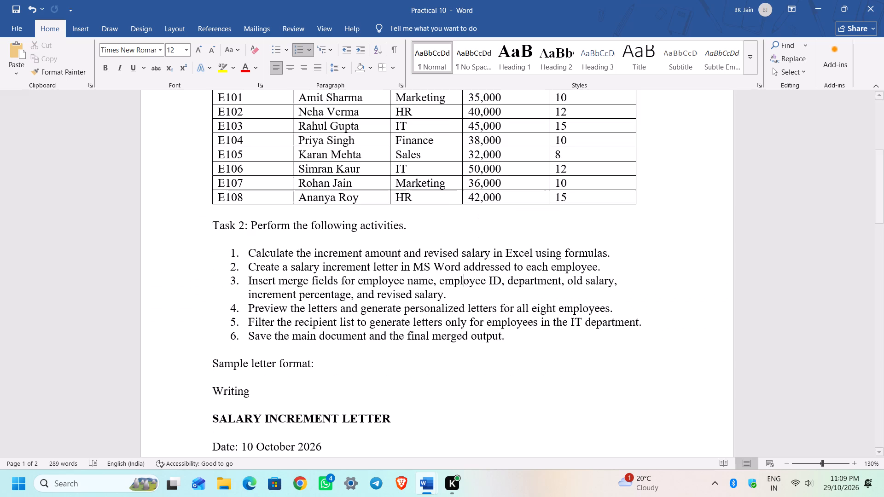
key(alt+Tab)
key(alt+Tab)
key(alt+Tab)
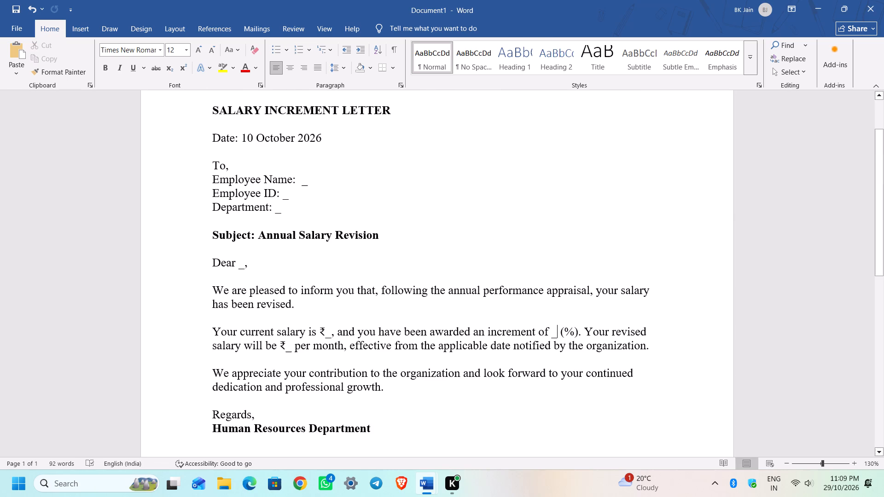
click(262, 31)
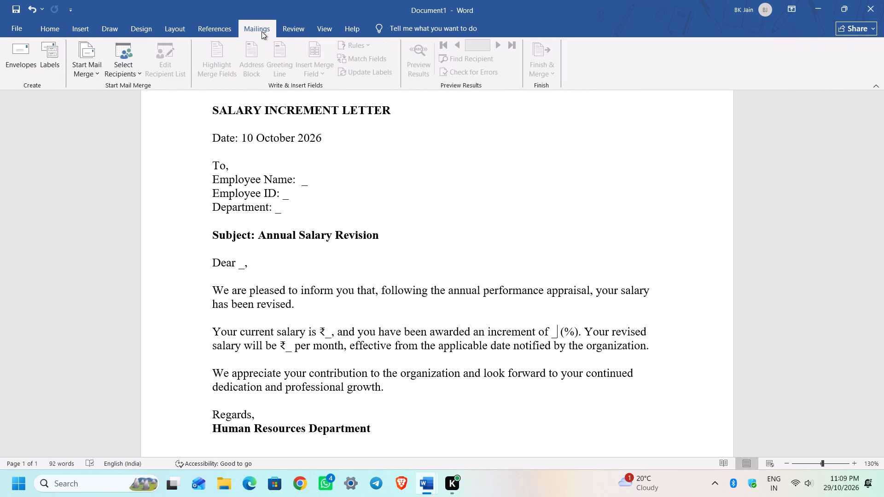
click(95, 71)
click(98, 85)
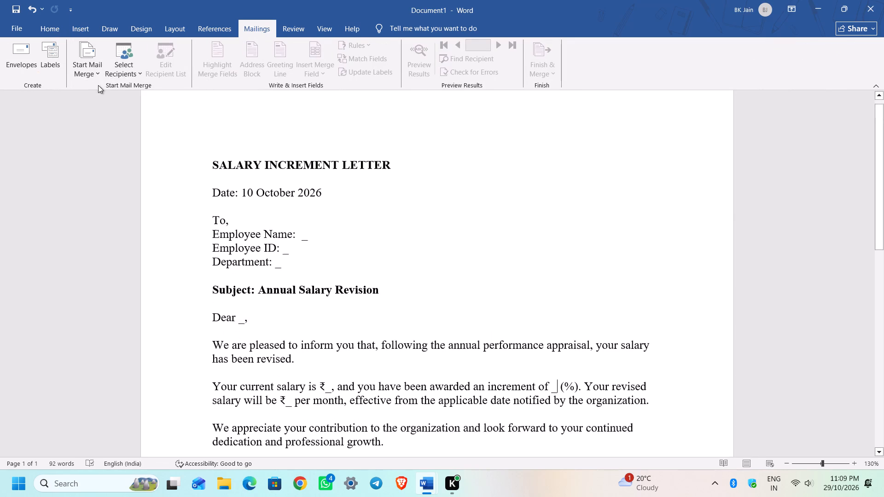
Connect Sheet1$ of the salarydata workbook in the PRac10 folder as the letter's existing recipient list, with first-row column headers.
click(124, 69)
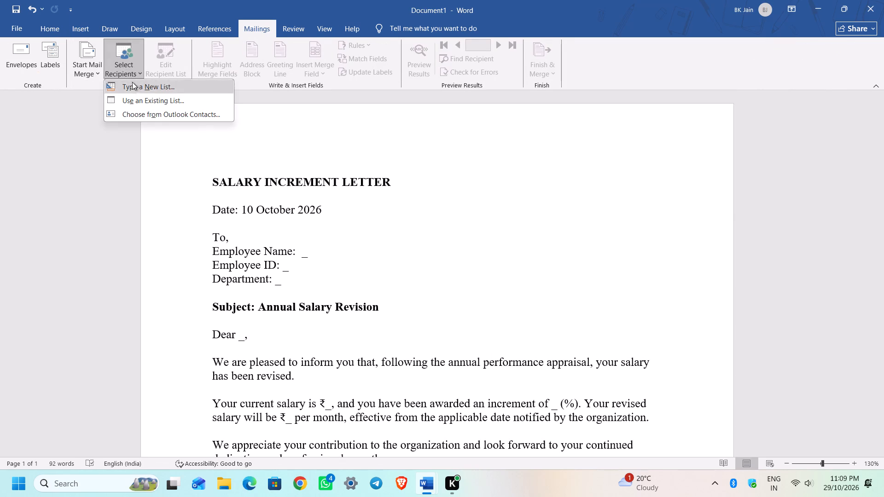
click(140, 95)
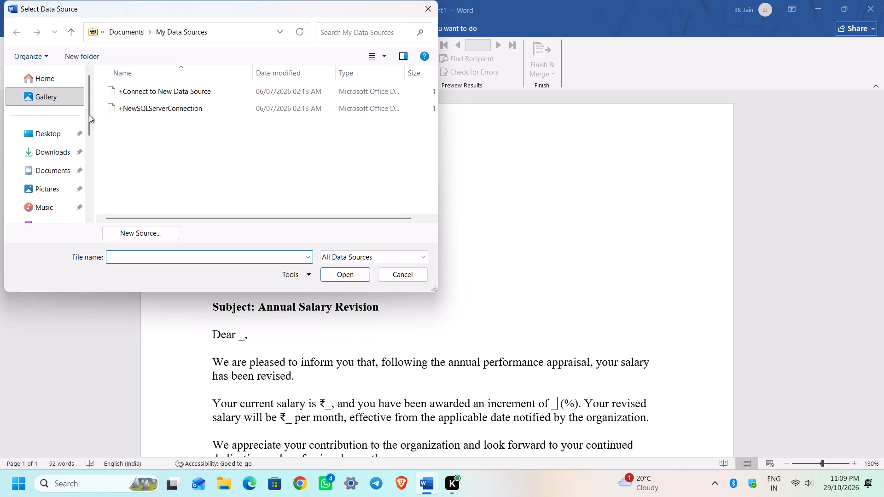
click(39, 128)
double_click(204, 95)
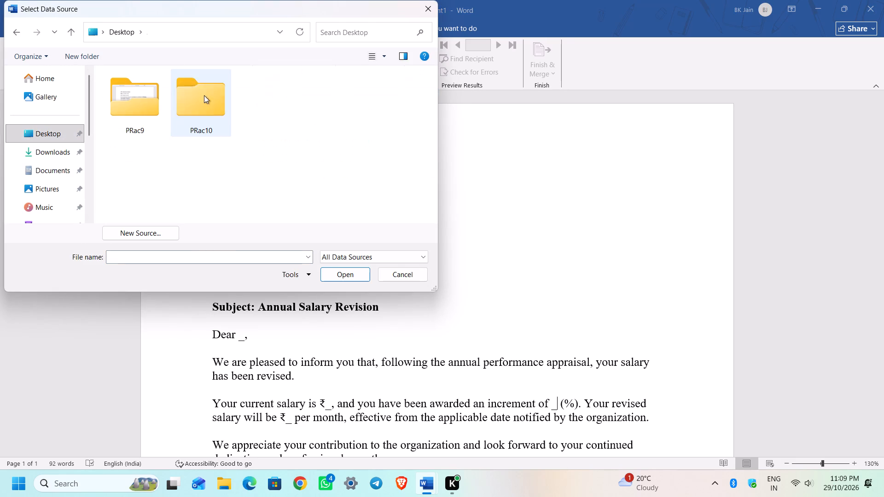
double_click(192, 101)
click(162, 92)
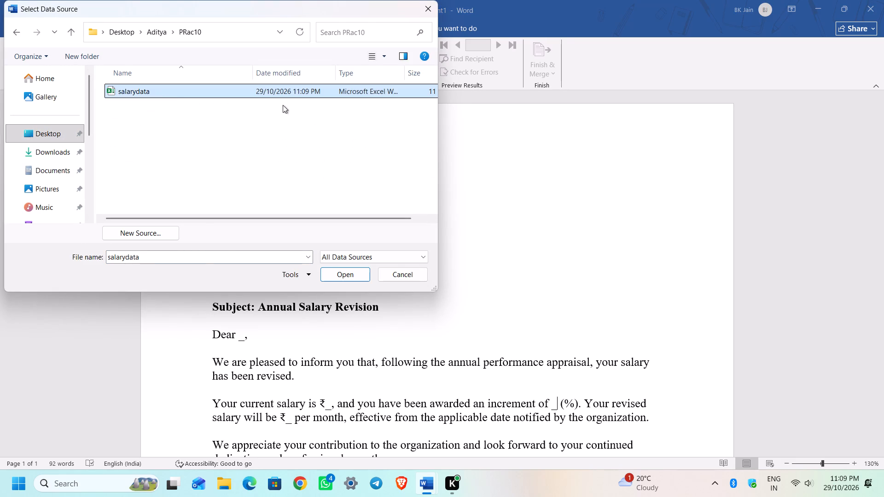
click(332, 275)
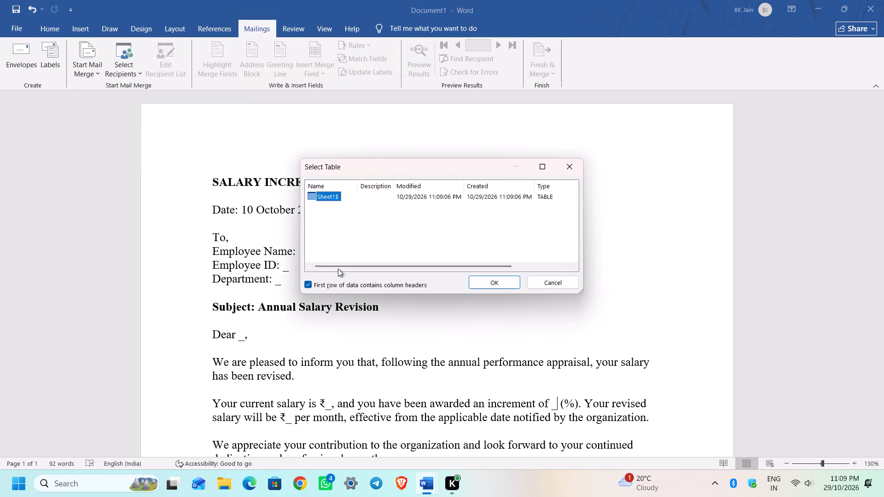
click(482, 279)
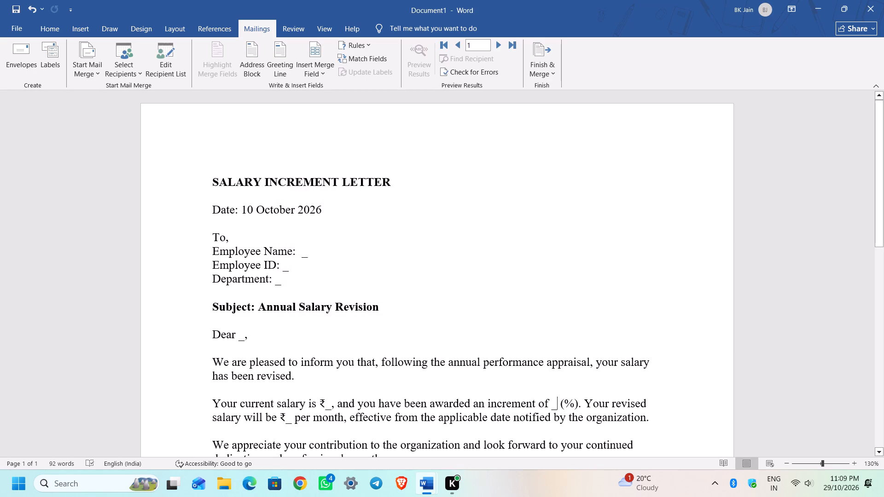
Open the mail merge recipient list, enlarge it to review all the salarydata columns, and close it.
click(180, 72)
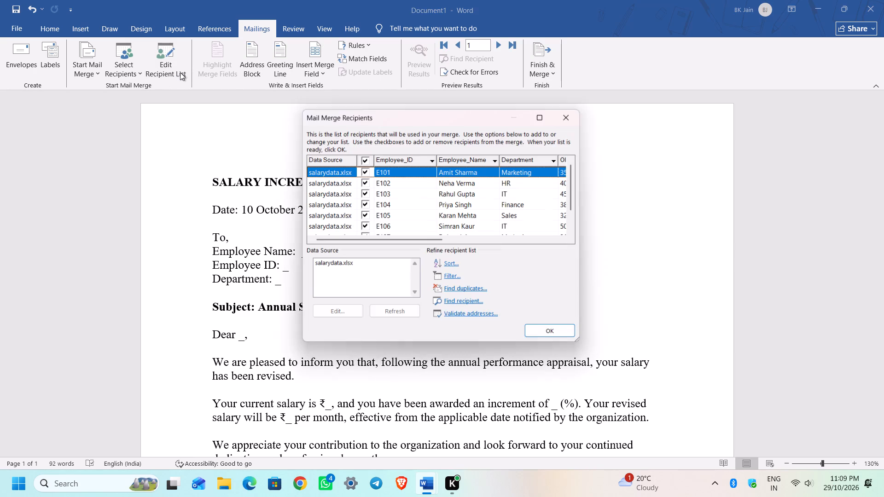
drag(582, 343, 614, 363)
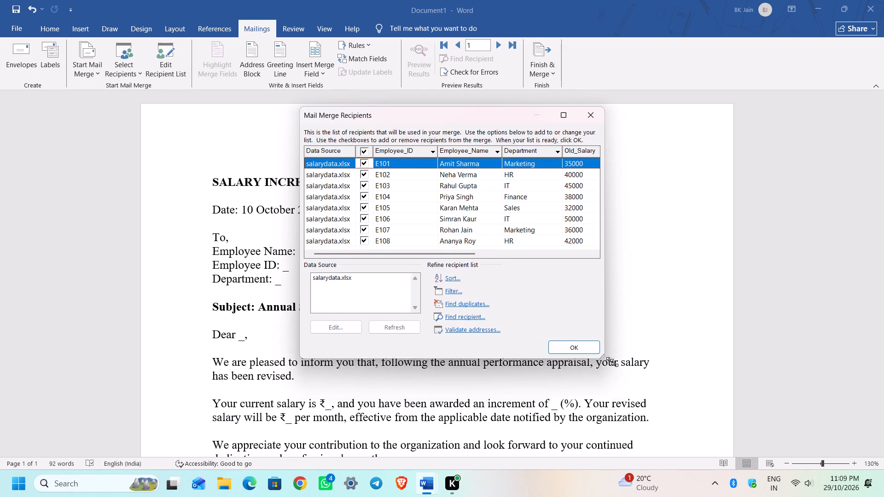
drag(614, 363, 813, 406)
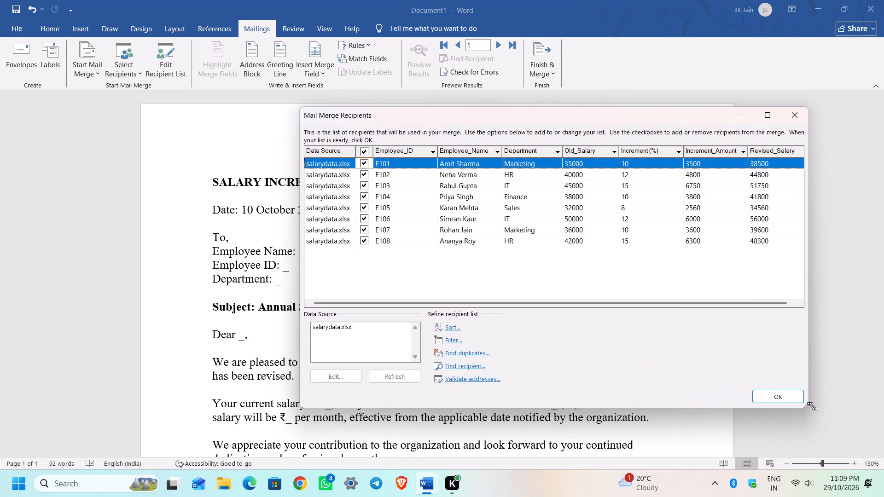
drag(813, 406, 814, 404)
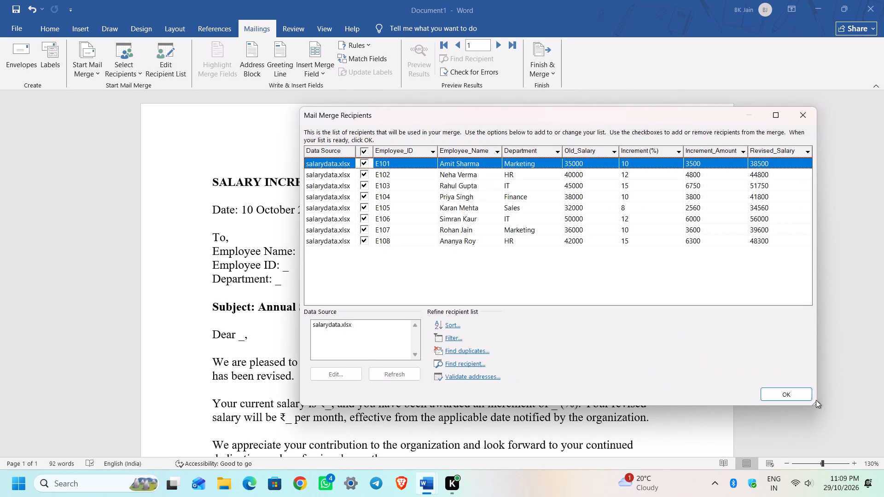
click(804, 112)
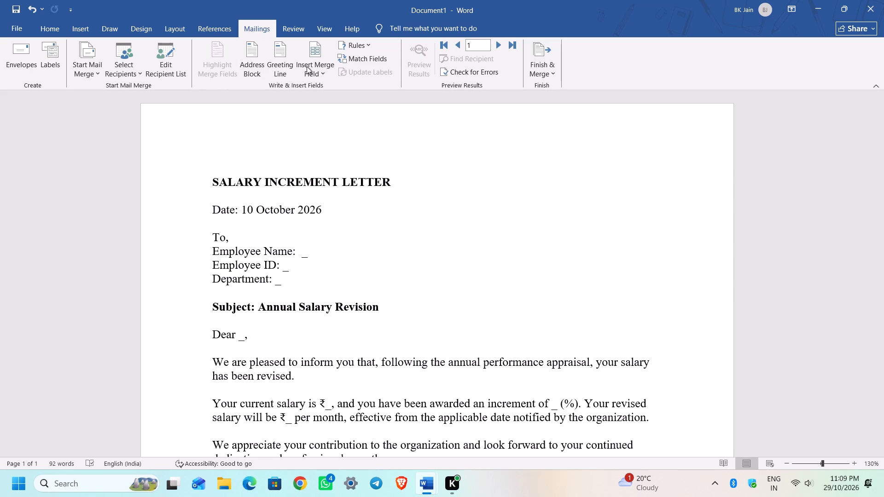
Replace the underscores in the letter's address block with the Employee_Name, Employee_ID and Department merge fields on their matching lines.
click(307, 252)
key(BackSpace)
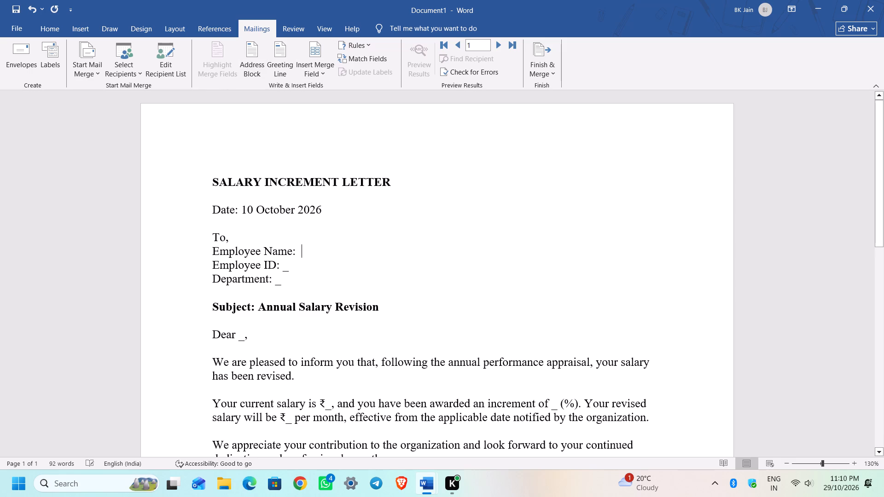
click(317, 68)
click(331, 98)
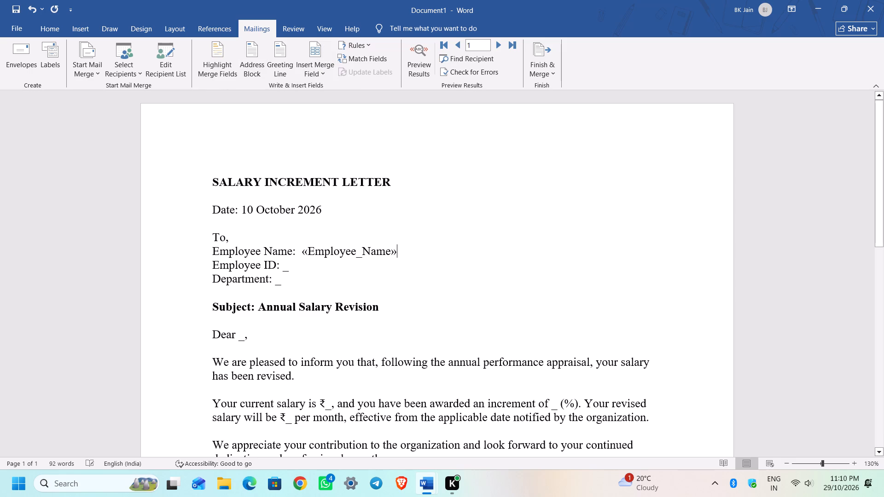
click(294, 269)
key(BackSpace)
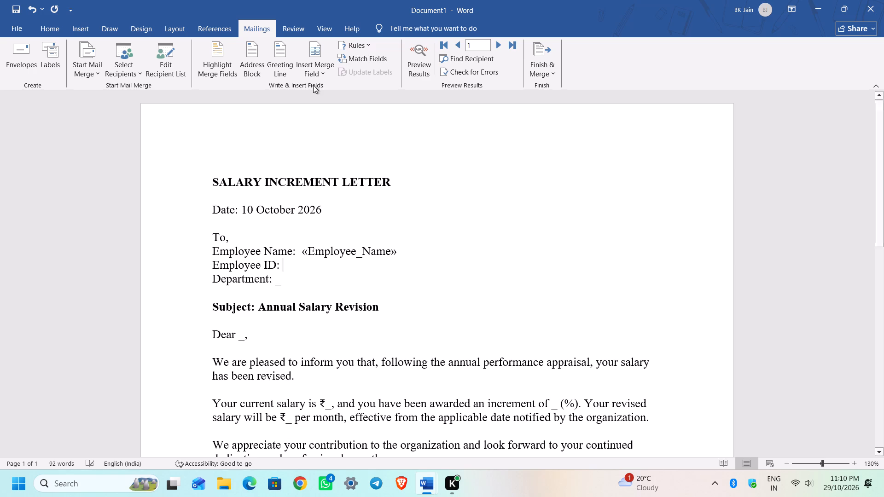
click(314, 84)
click(316, 75)
click(332, 92)
click(294, 279)
key(BackSpace)
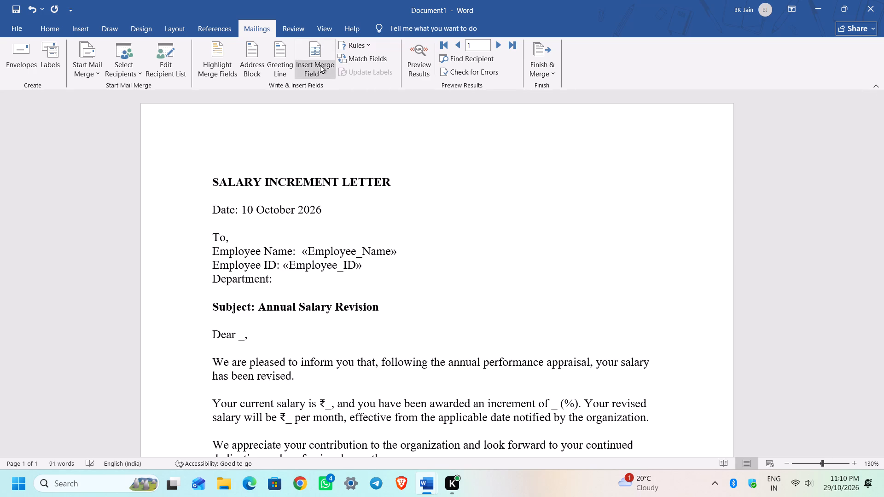
click(319, 69)
click(337, 115)
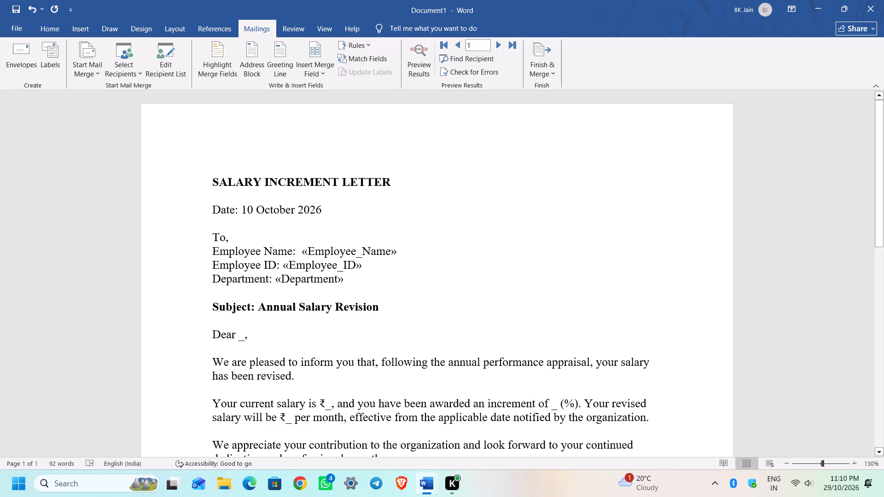
Replace the underscore after Dear in the salutation with the Employee_Name merge field, keeping the comma.
scroll(382, 195, down, 2)
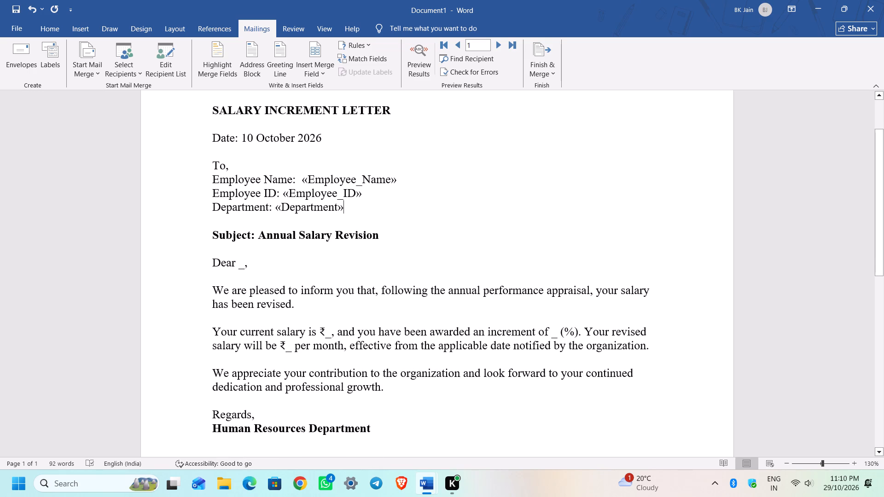
click(245, 263)
key(BackSpace)
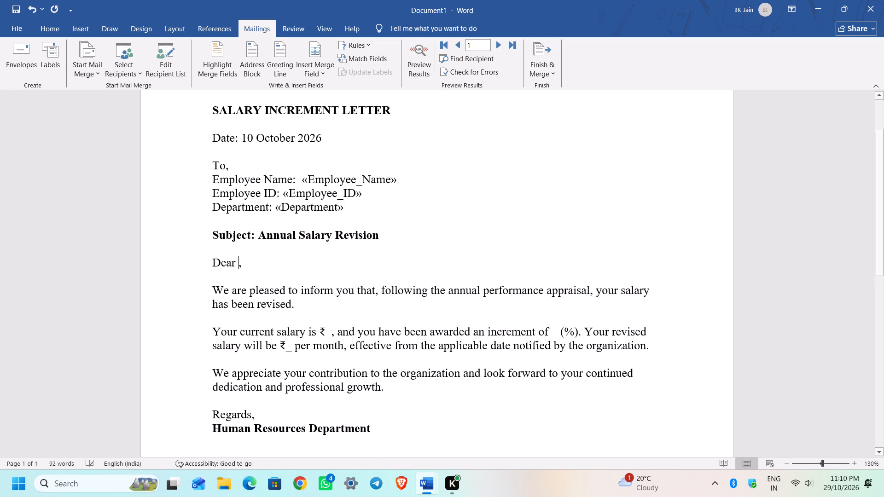
click(317, 74)
click(324, 102)
Check the salary paragraph in the Practical 10 document, and replace the letter's current salary underscore after ₹ with the Old_Salary merge field.
scroll(345, 174, down, 1)
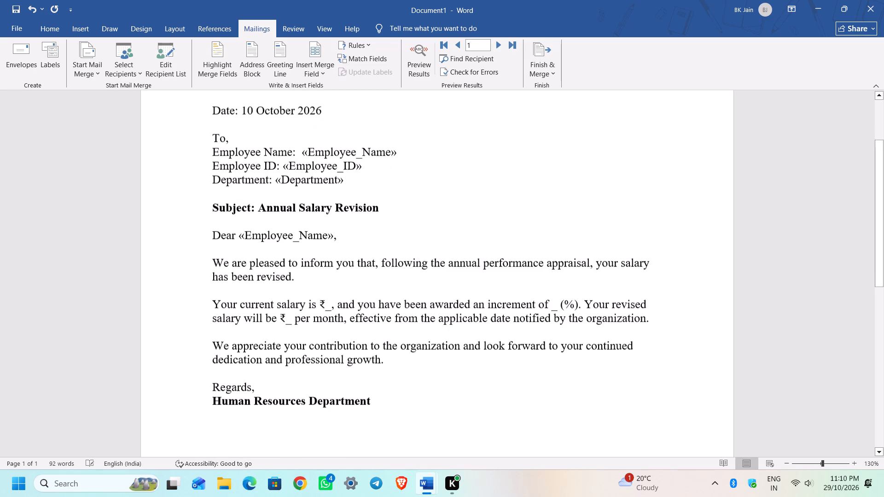
scroll(345, 174, down, 1)
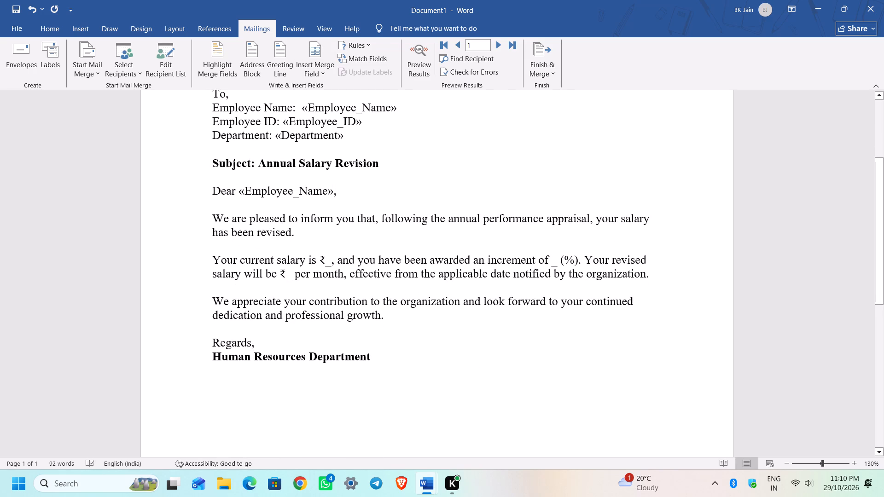
key(alt+Tab)
scroll(306, 246, down, 8)
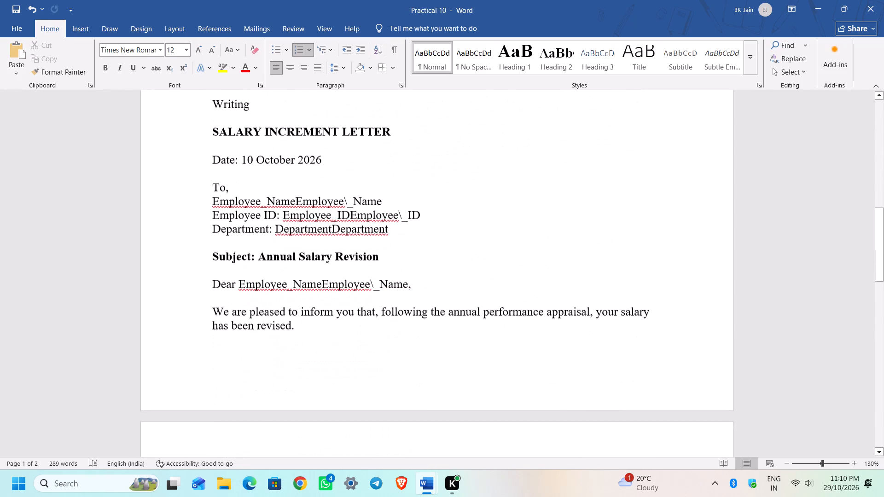
scroll(502, 296, down, 5)
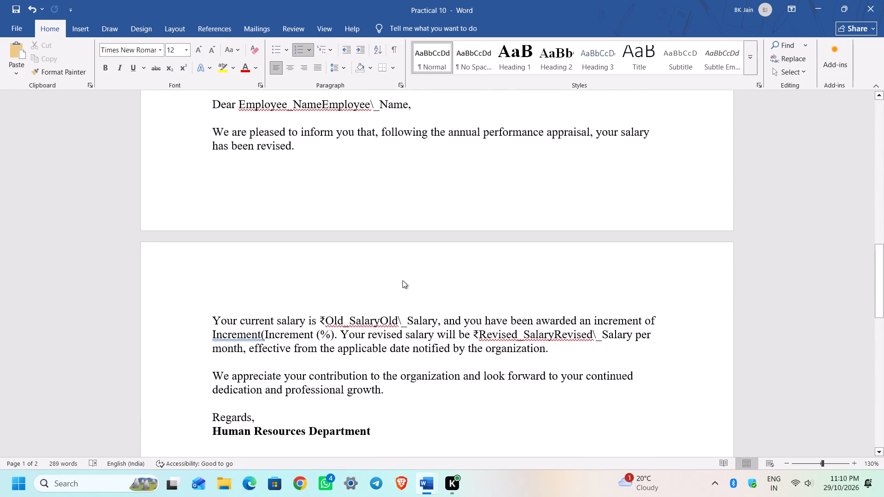
key(alt+Tab)
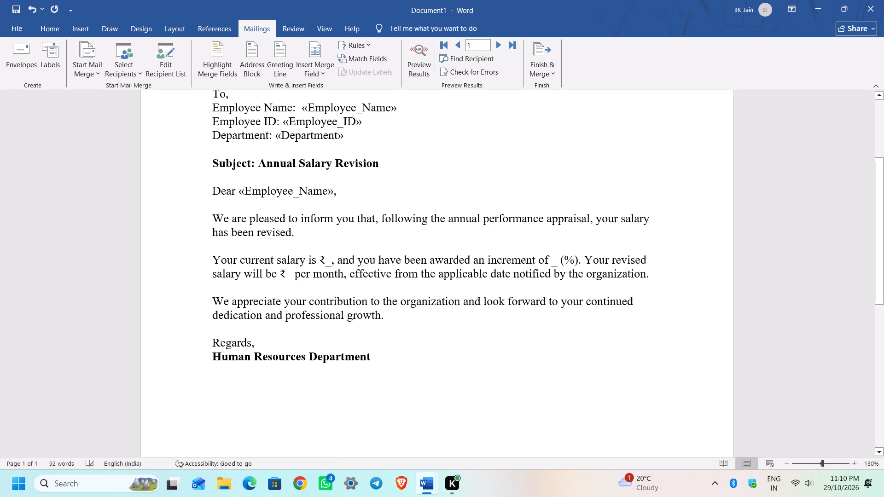
click(333, 259)
click(331, 258)
key(BackSpace)
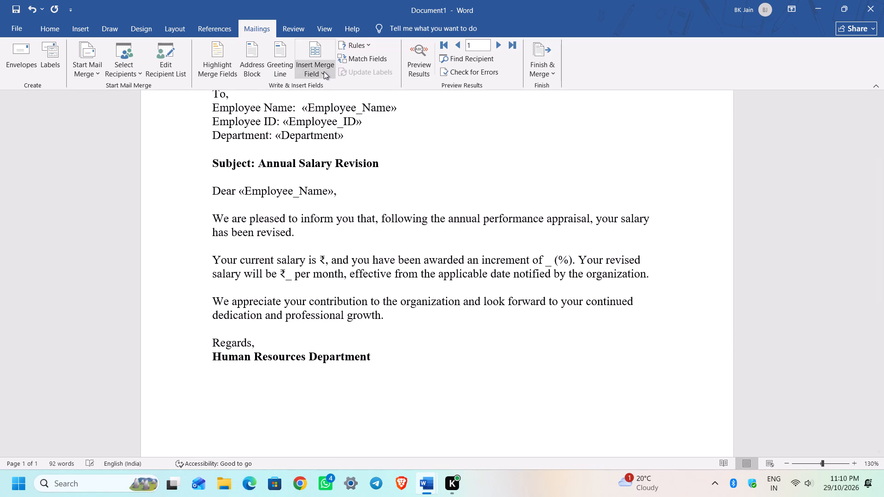
click(324, 71)
click(340, 125)
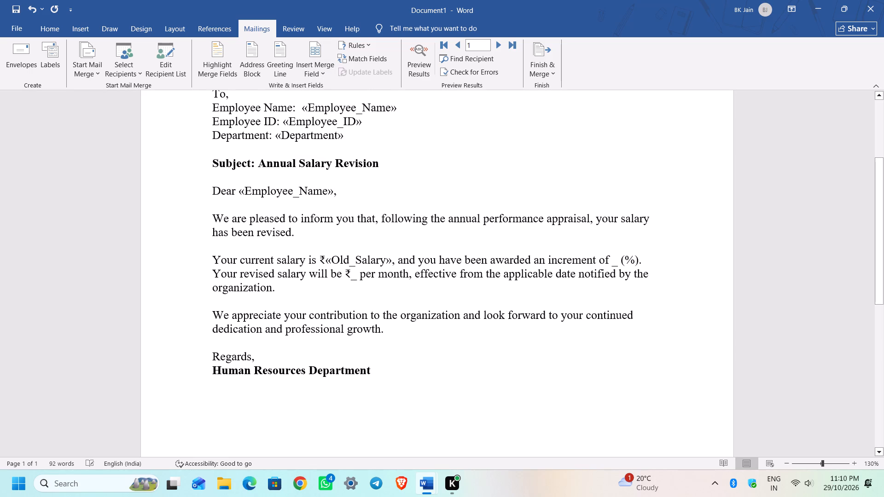
Replace the underscores for the increment percentage and the revised salary with the Increment_ and Revised_Salary merge fields.
click(616, 260)
key(BackSpace)
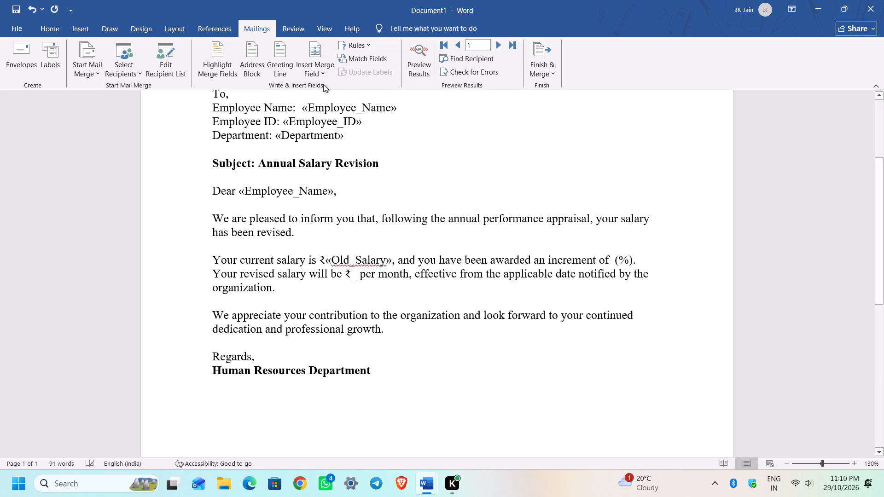
click(320, 77)
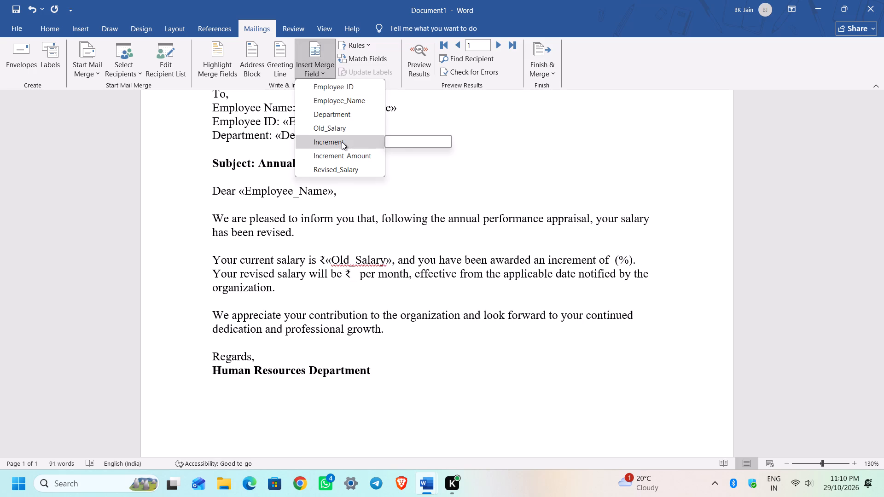
click(342, 142)
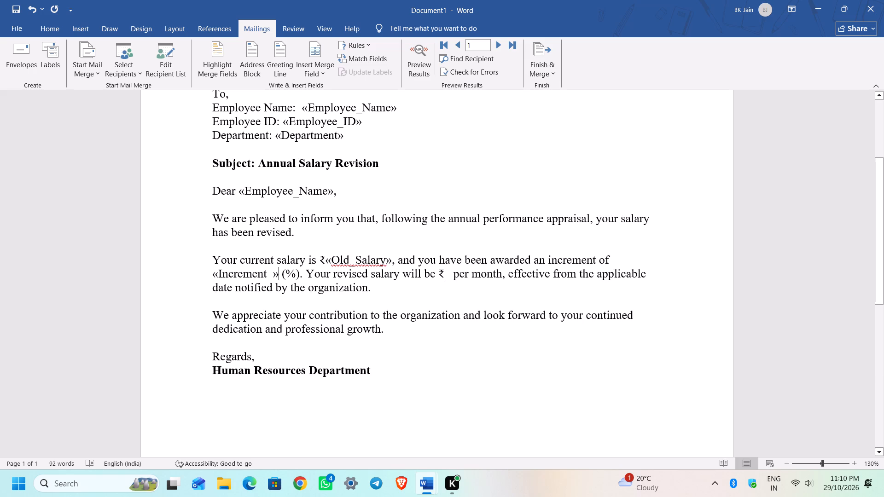
click(449, 274)
key(BackSpace)
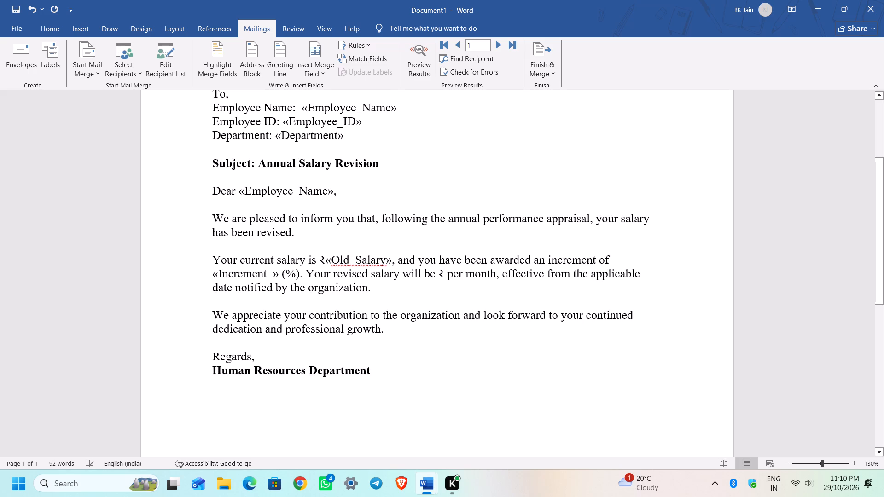
click(326, 75)
click(344, 166)
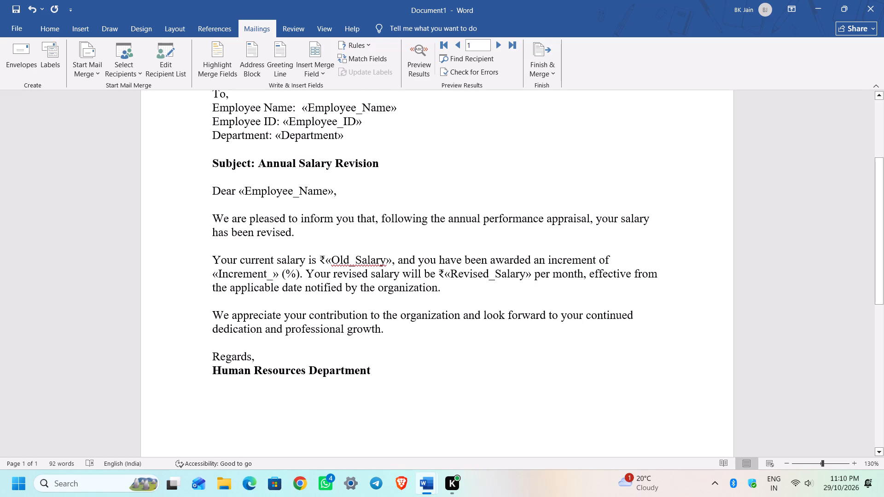
Review the sample letter in the Practical 10 document, and return to the merge letter to check its inserted fields.
key(alt+Tab)
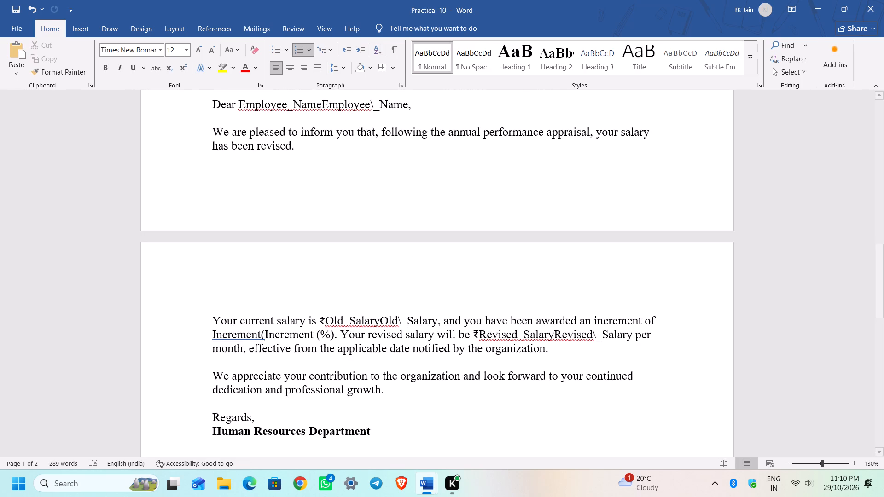
scroll(485, 357, down, 3)
scroll(482, 349, up, 3)
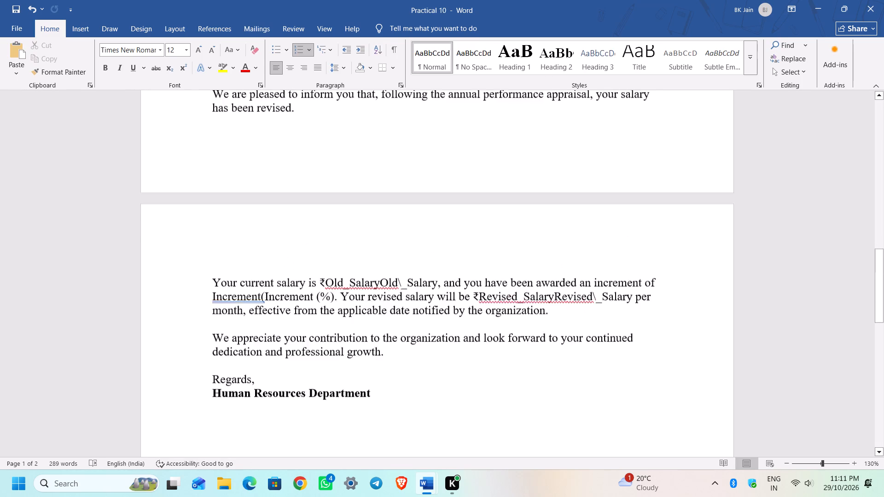
key(alt+Tab)
scroll(498, 339, up, 2)
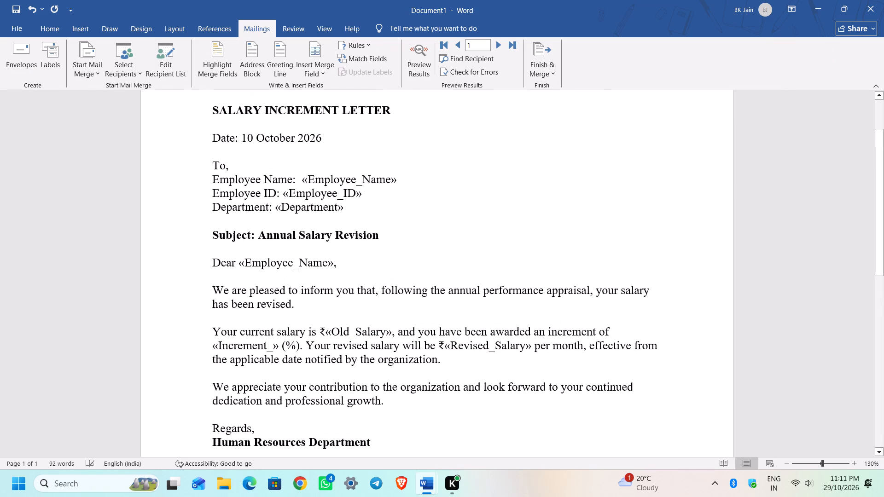
Finish the mail merge by generating individual editable letters for all records in a new document.
click(538, 72)
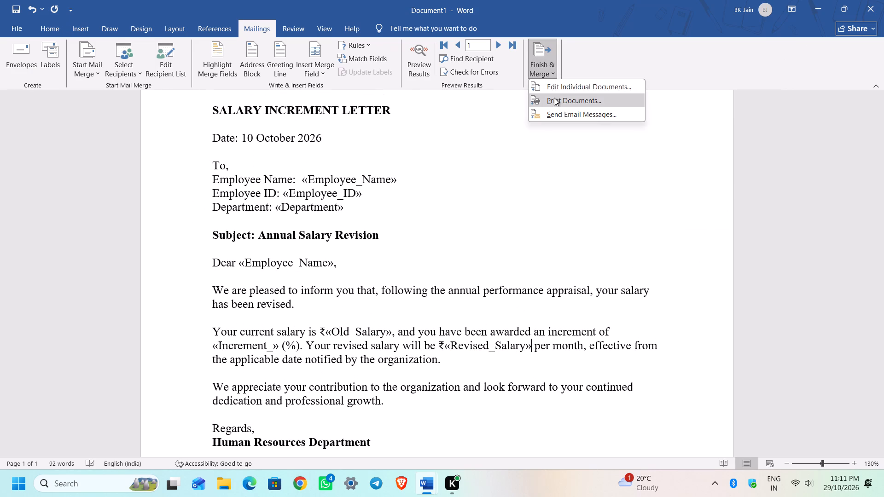
click(564, 89)
click(388, 213)
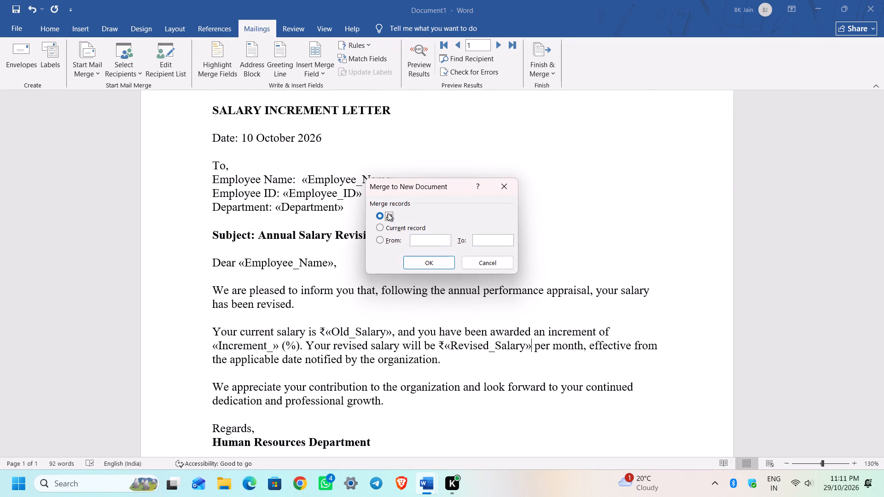
click(436, 263)
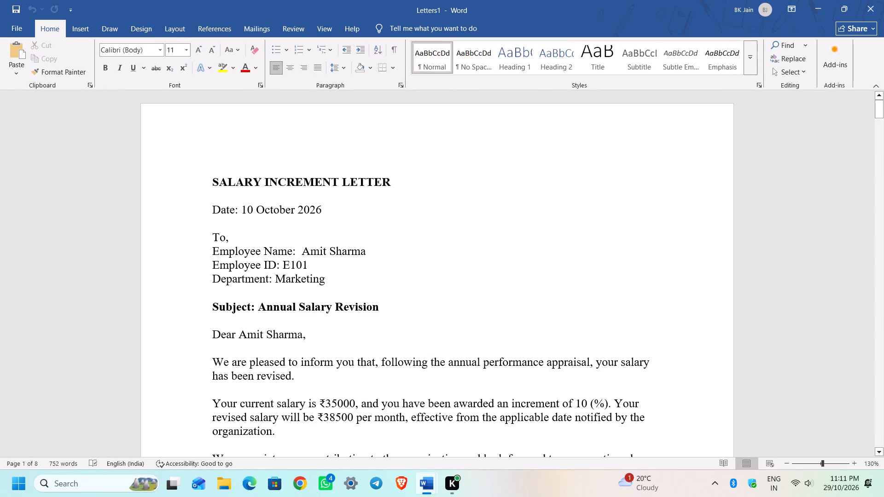
Look through the merged letters to check the employee details and salary values filled into them.
scroll(424, 231, down, 2)
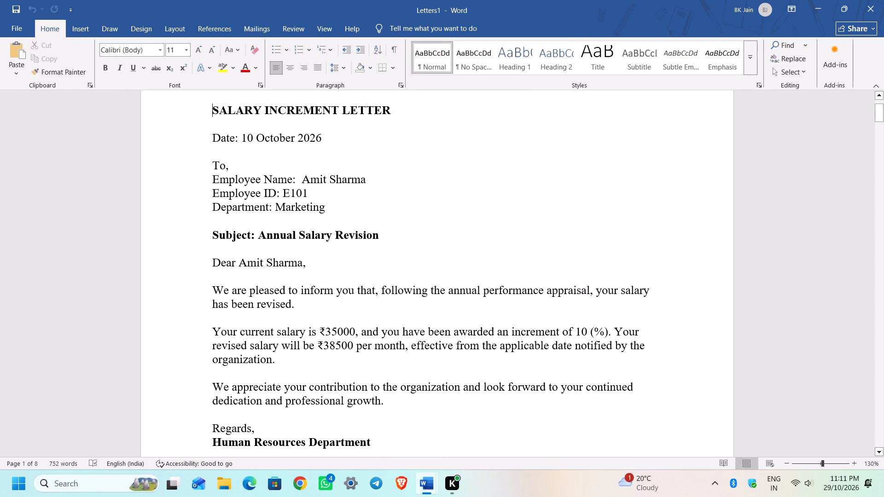
scroll(380, 158, down, 4)
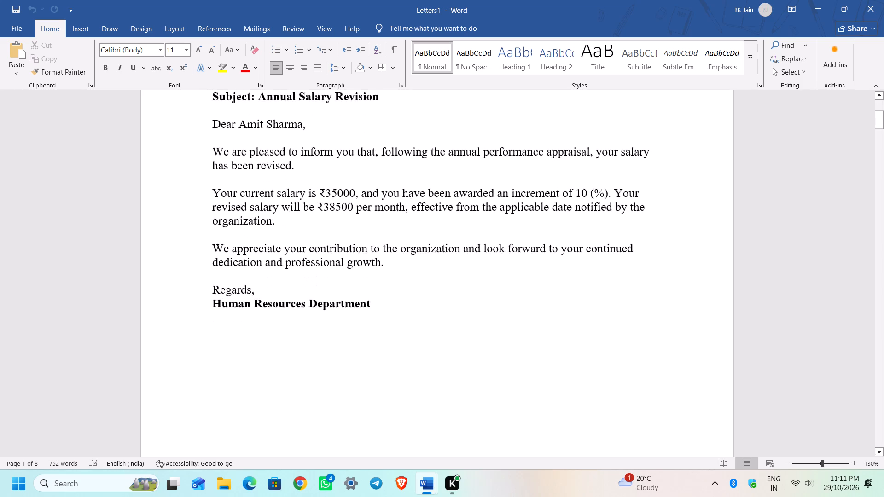
scroll(393, 180, down, 3)
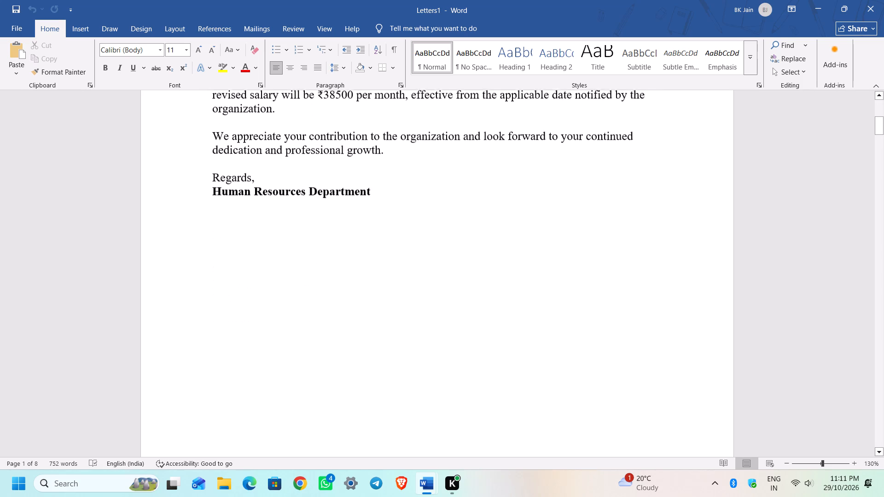
scroll(393, 180, down, 15)
scroll(393, 180, down, 12)
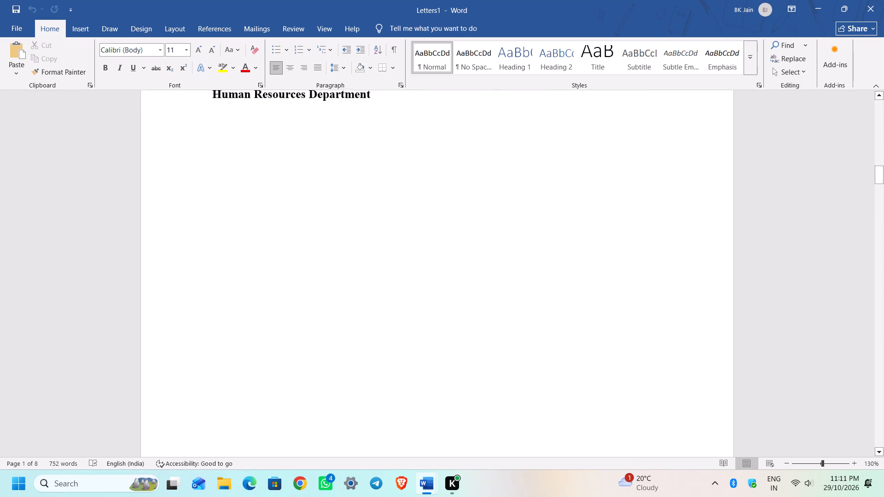
scroll(393, 180, up, 20)
scroll(393, 180, up, 19)
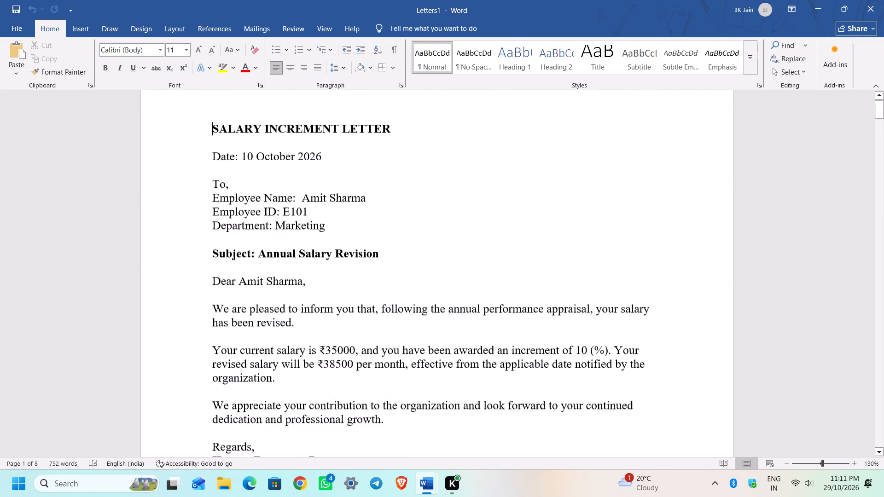
Return to the merge letter and take a screenshot showing the whole letter with its merge fields.
key(alt+Tab)
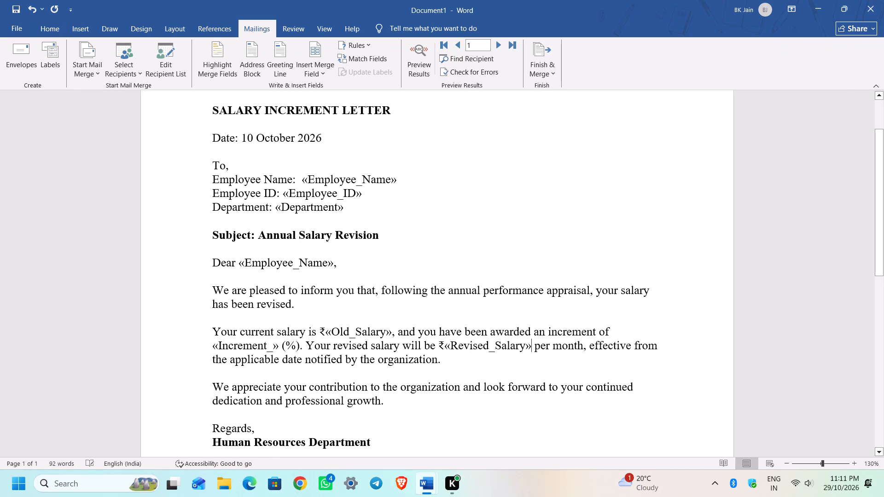
scroll(469, 183, down, 2)
ctrl+scroll(469, 183, down, 1)
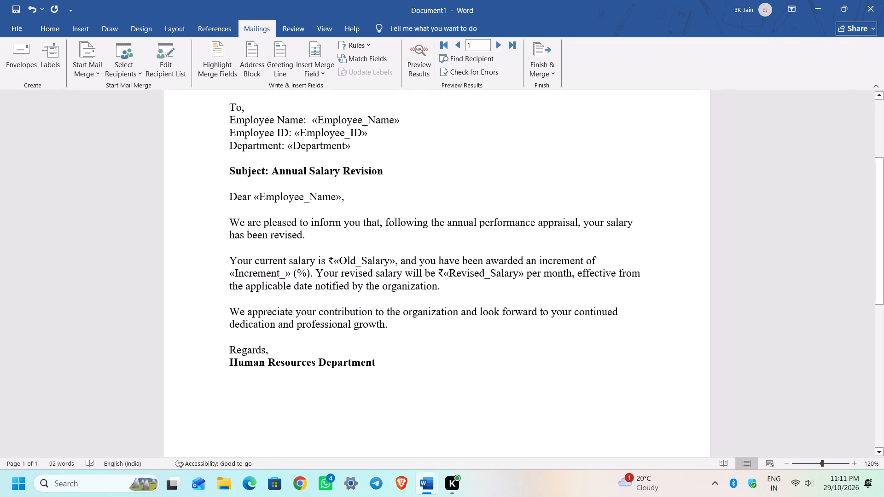
ctrl+scroll(469, 183, down, 1)
scroll(469, 183, up, 6)
scroll(469, 183, down, 1)
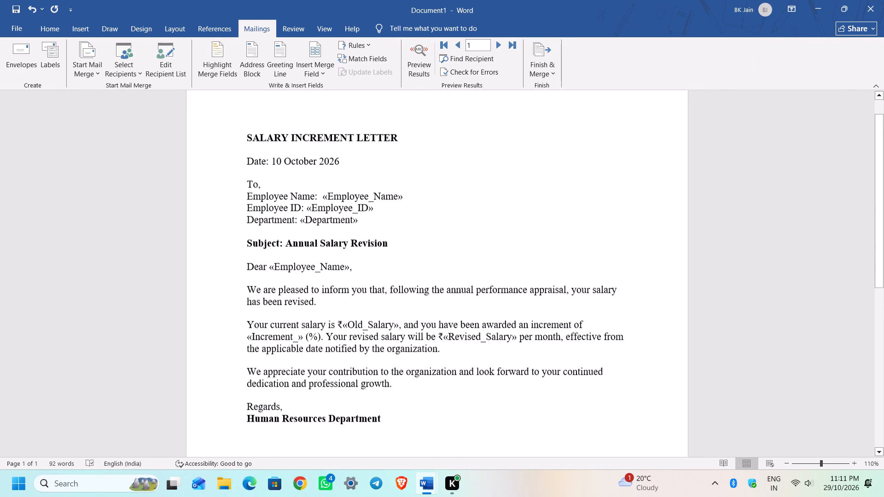
key(Print)
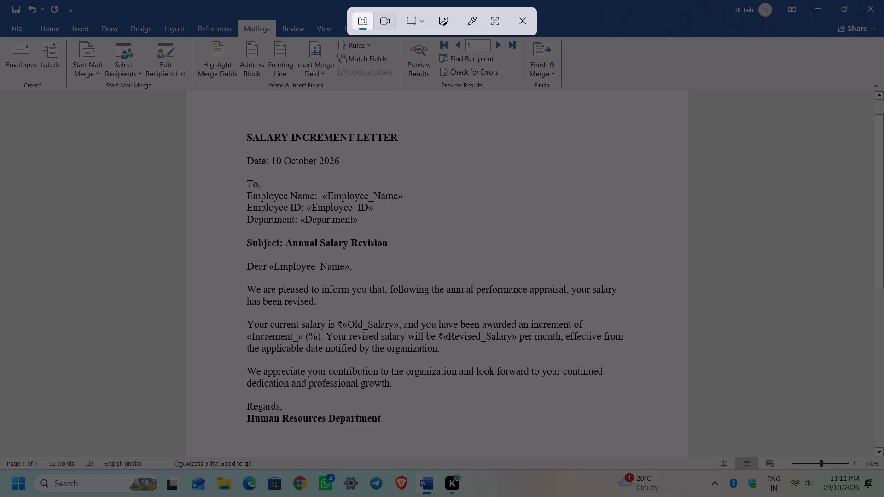
drag(140, 0, 510, 249)
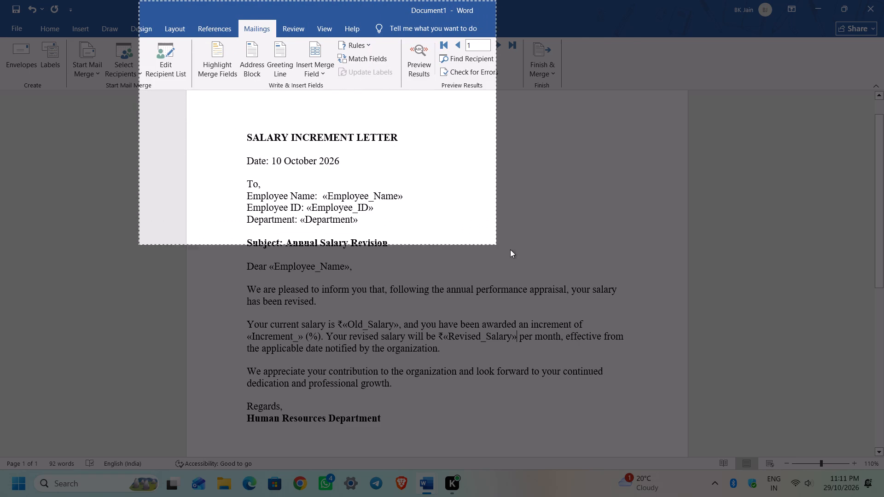
drag(510, 249, 703, 439)
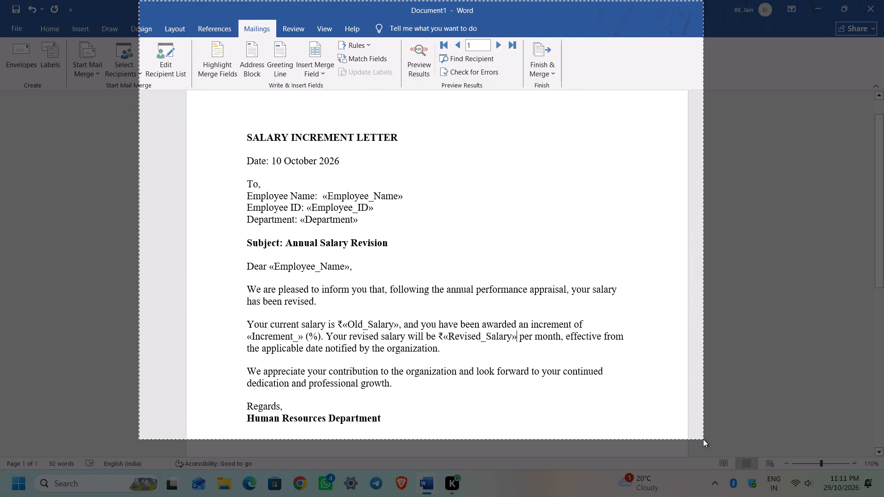
drag(703, 439, 710, 469)
Save the captured screenshot as a PNG within the Aditya folder on the Desktop, and close Snipping Tool.
click(710, 329)
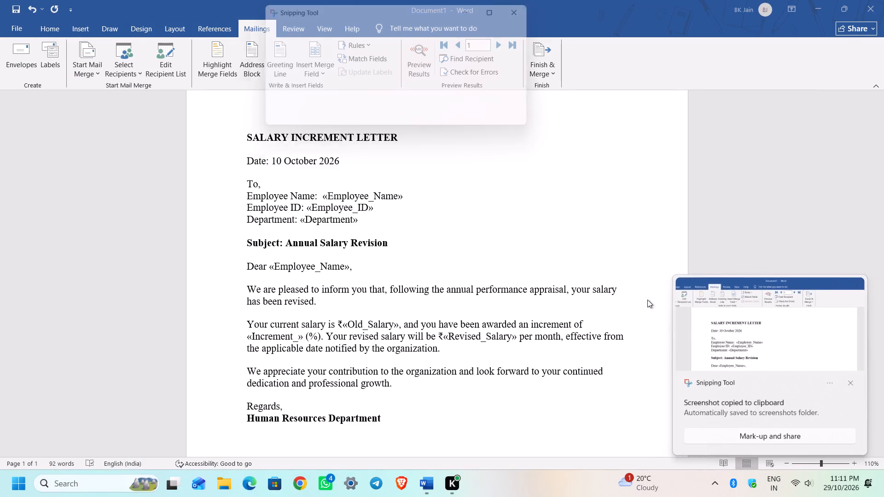
click(706, 33)
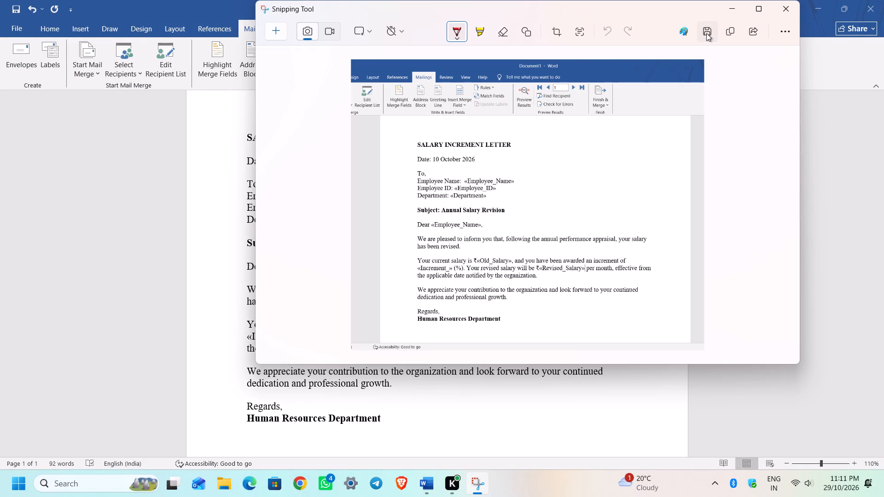
click(706, 33)
click(303, 152)
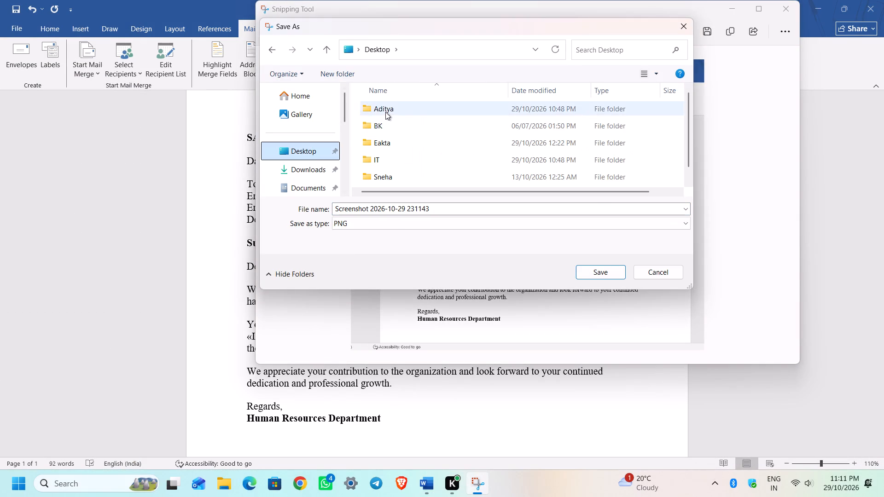
double_click(385, 112)
double_click(433, 125)
click(593, 270)
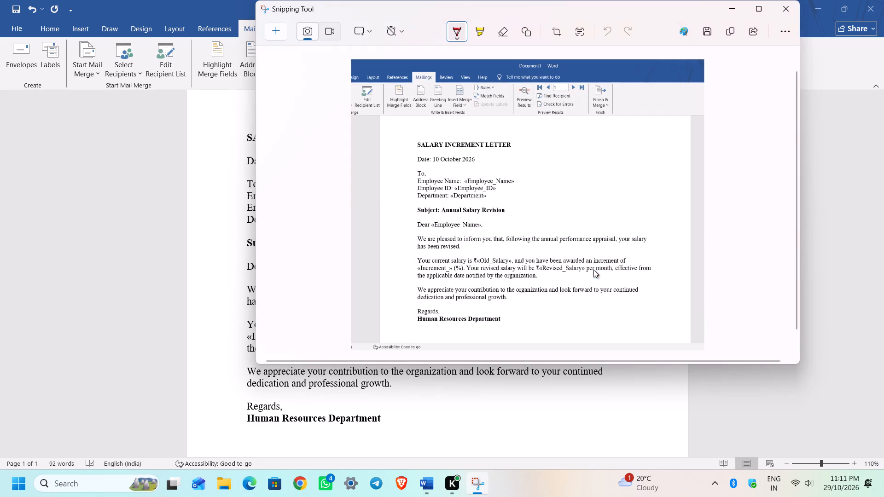
click(787, 10)
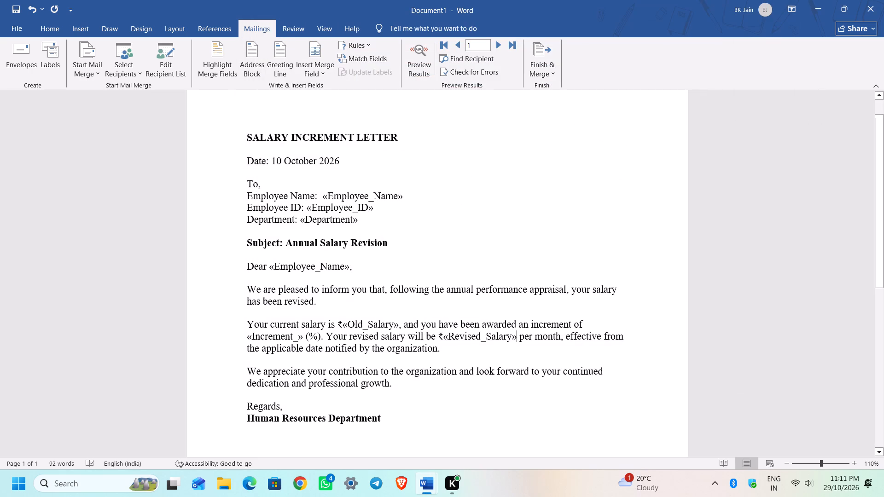
Close the merge letter Document1 and the merged Letters1 document without saving either.
click(883, 0)
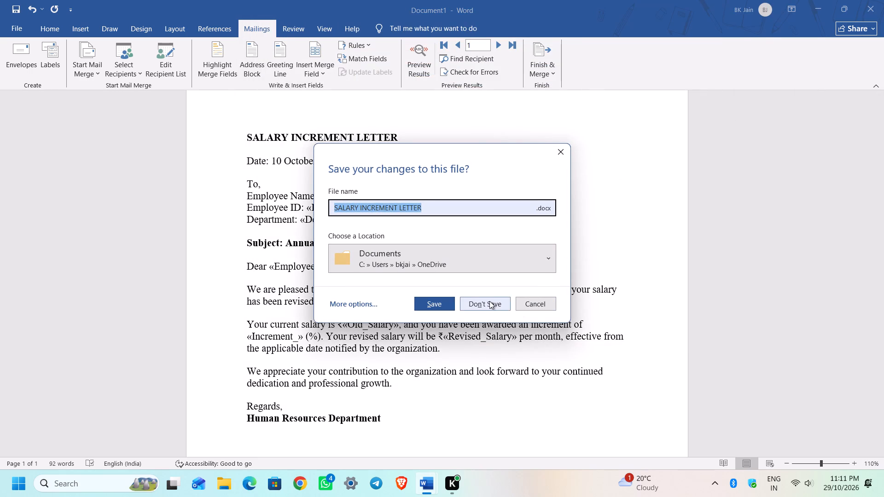
click(488, 305)
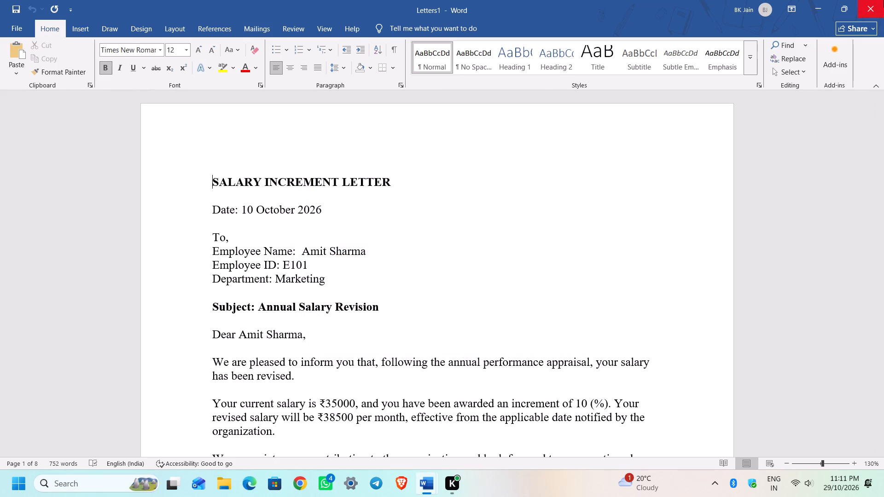
click(883, 0)
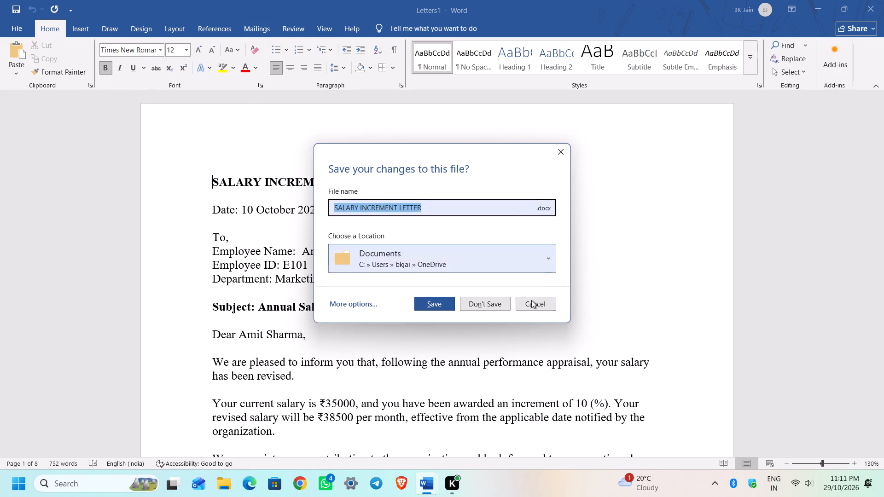
click(479, 306)
Close the Practical 10 document.
scroll(483, 274, down, 2)
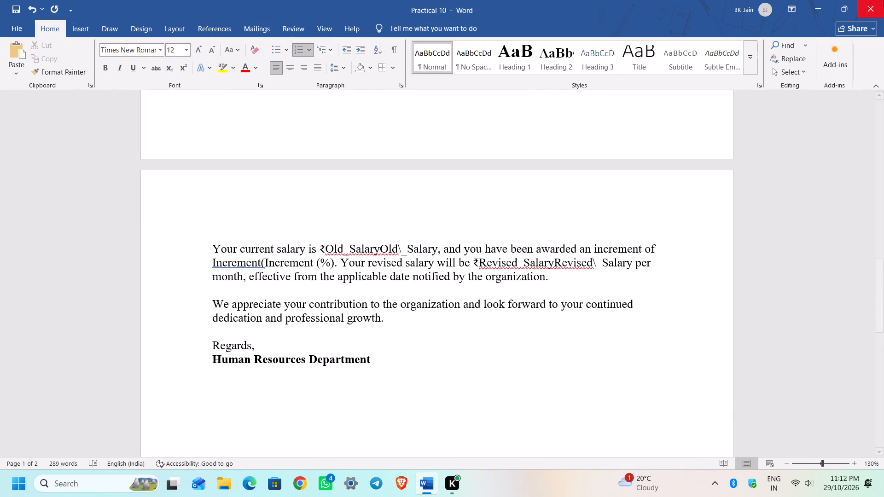
click(883, 0)
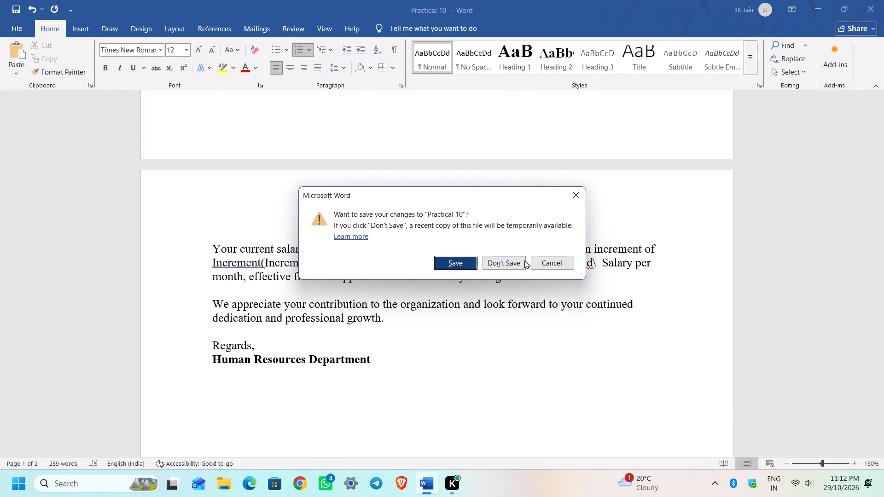
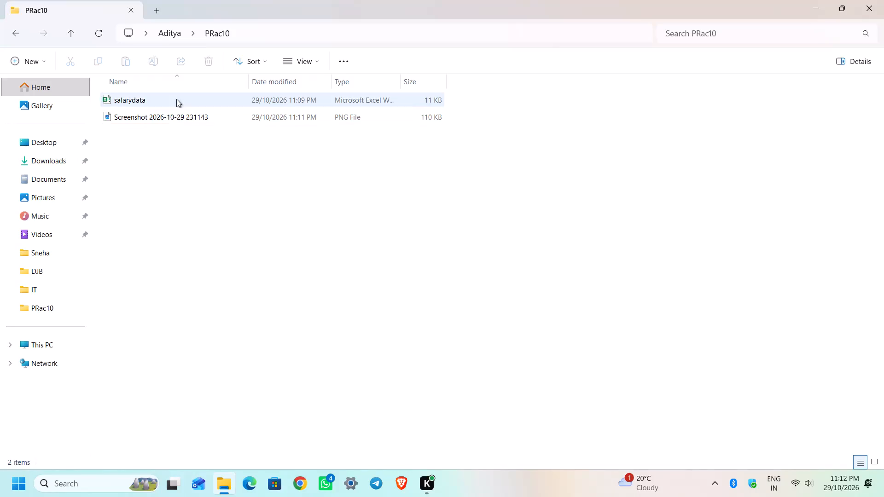
Open the salarydata workbook and take a screenshot covering the whole employee salary table, from Employee_ID to Revised_Salary.
double_click(176, 99)
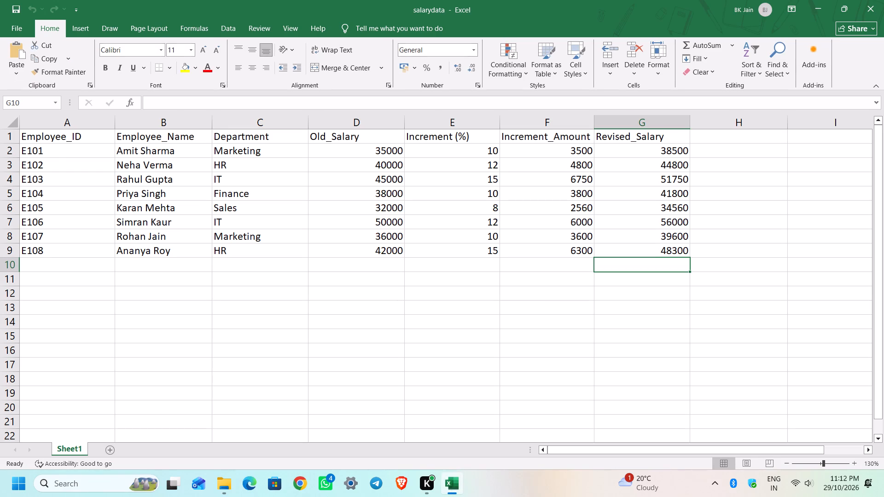
key(Print)
drag(0, 0, 6, 7)
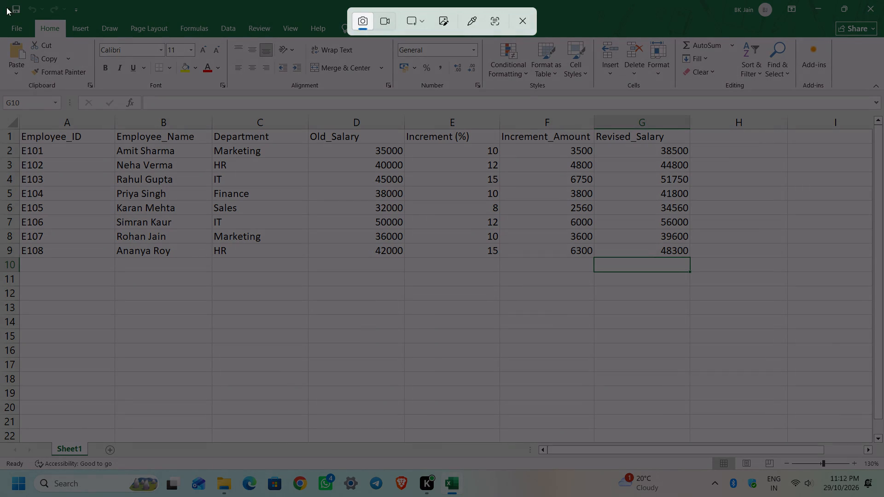
drag(6, 7, 722, 283)
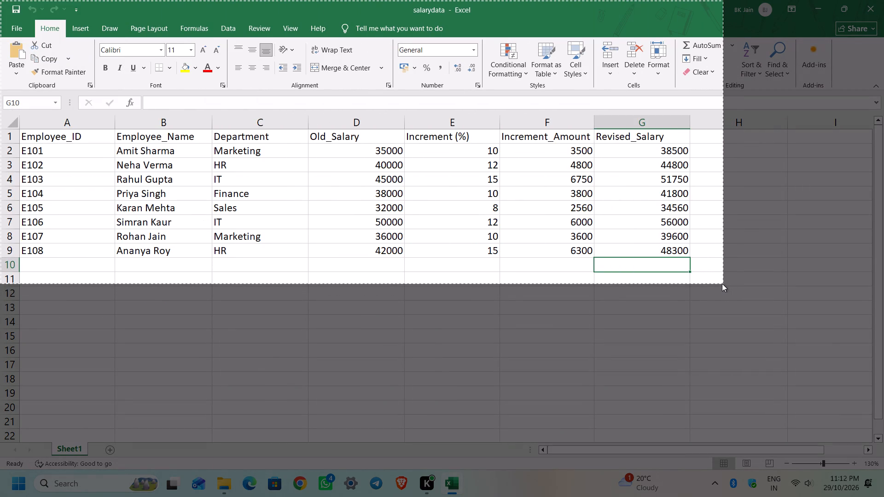
drag(722, 283, 721, 283)
Save the captured screenshot as a PNG in the PRac10 folder inside Aditya on the Desktop, and close Snipping Tool.
click(734, 335)
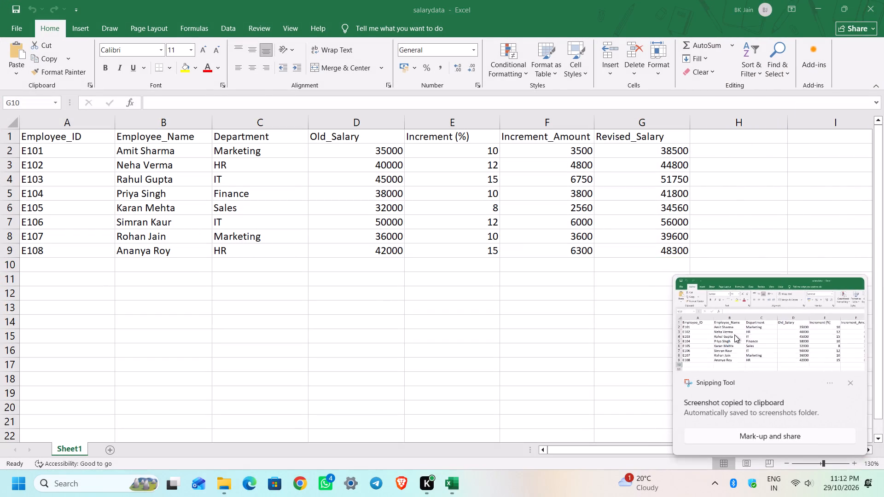
click(703, 32)
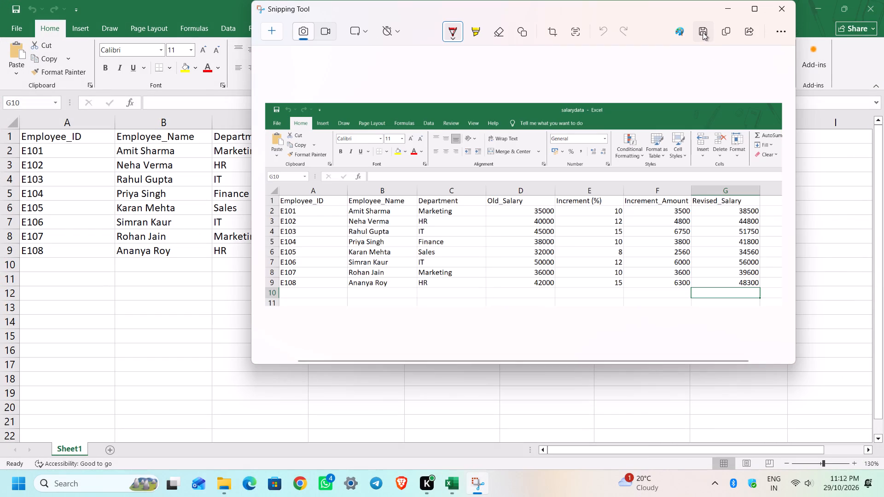
click(703, 32)
click(310, 148)
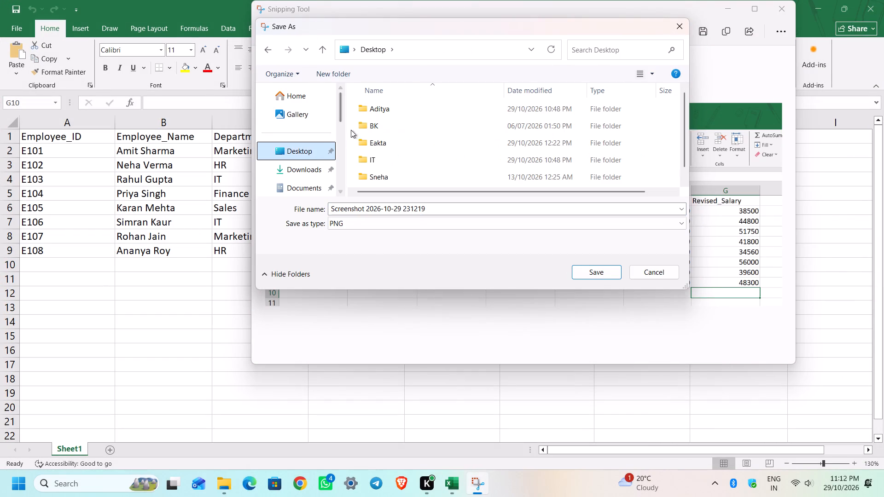
double_click(382, 110)
double_click(451, 127)
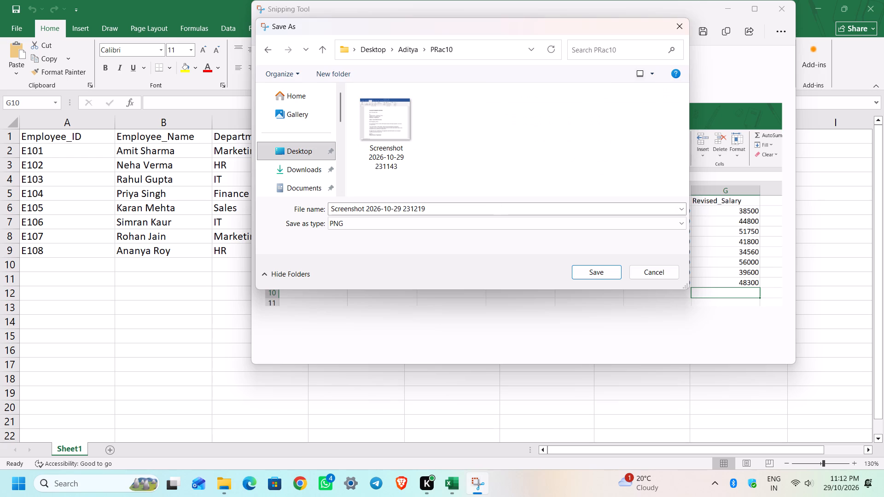
click(590, 269)
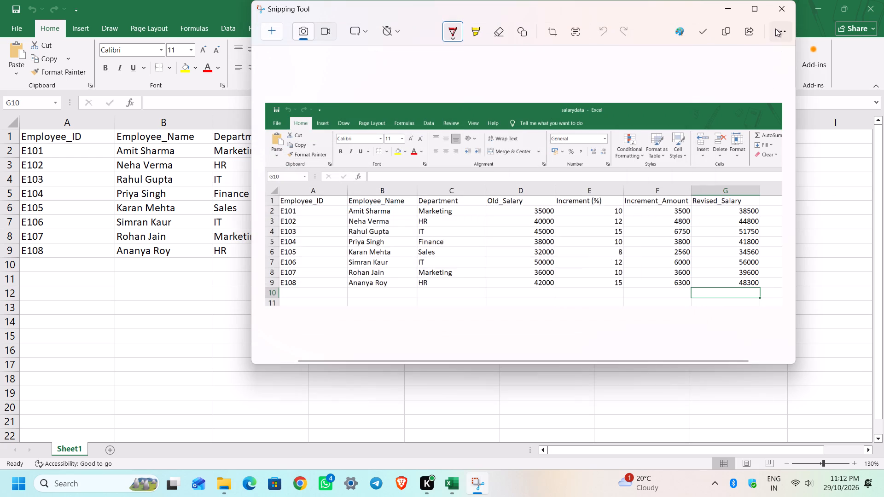
click(771, 9)
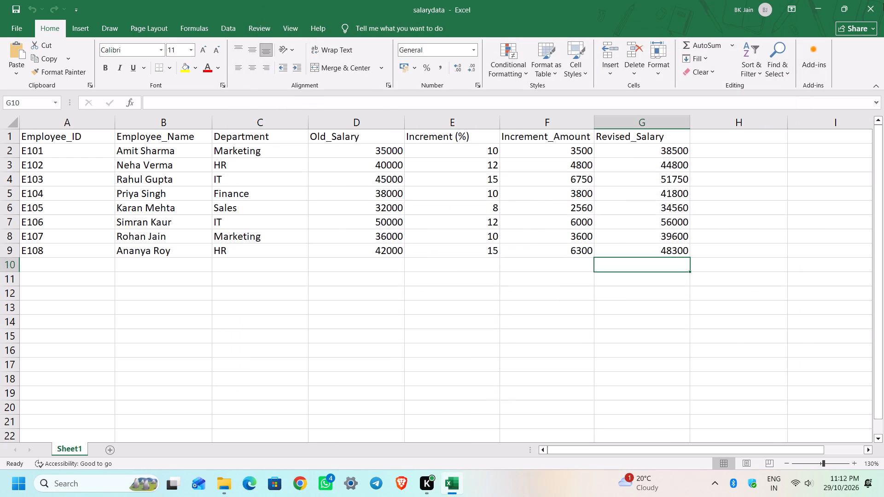
Close the salarydata workbook.
click(883, 3)
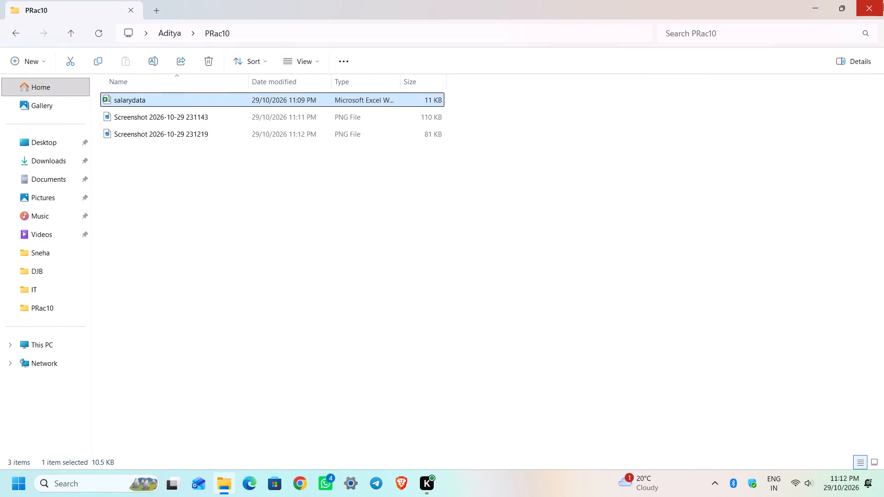